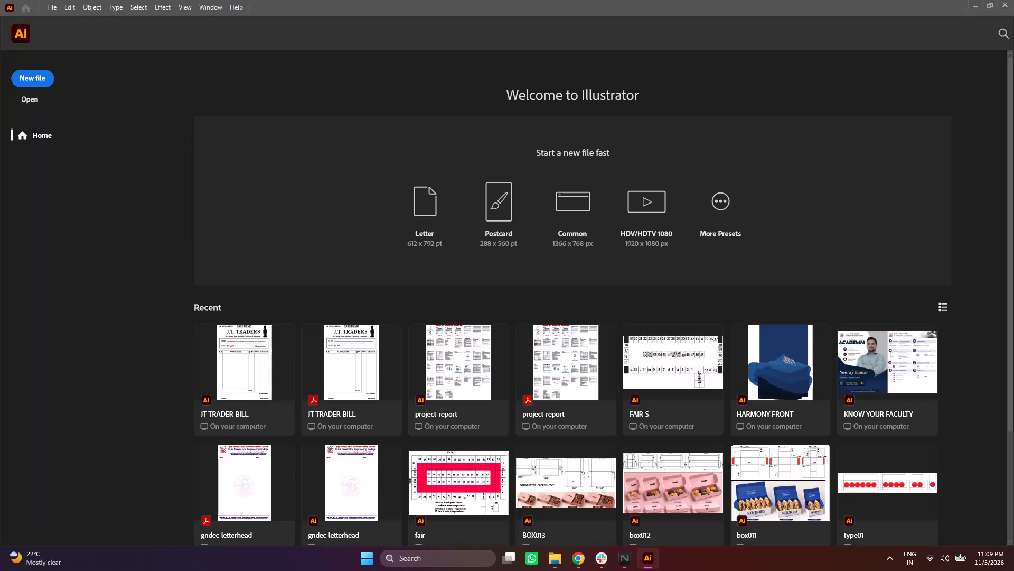
Create a new portrait A4 document in inches with white background contents and CMYK colour mode.
{"action": "left_click", "coordinate": [32, 79]}
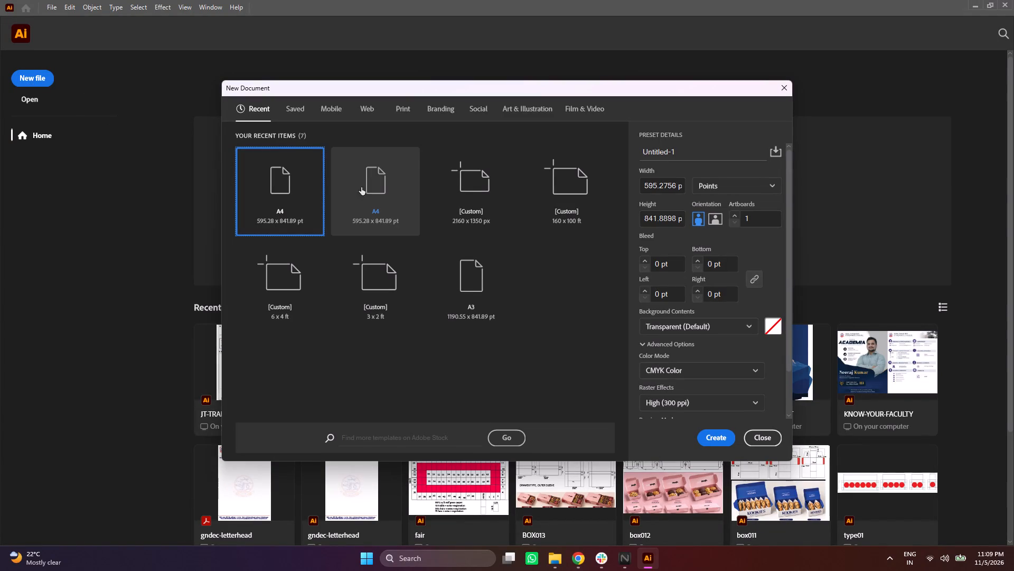
{"action": "left_click", "coordinate": [285, 181]}
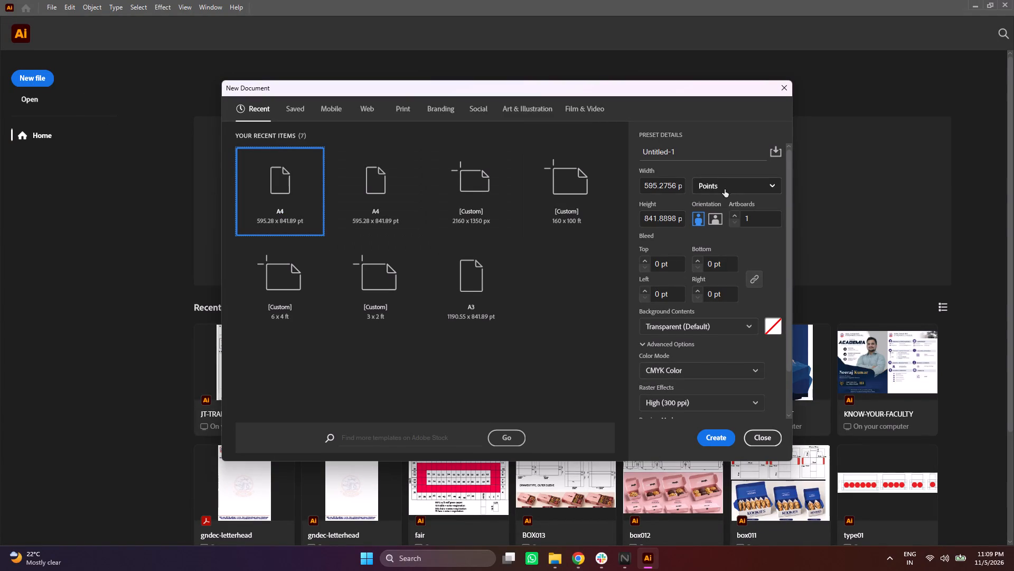
{"action": "left_click", "coordinate": [725, 189]}
{"action": "left_click", "coordinate": [727, 210]}
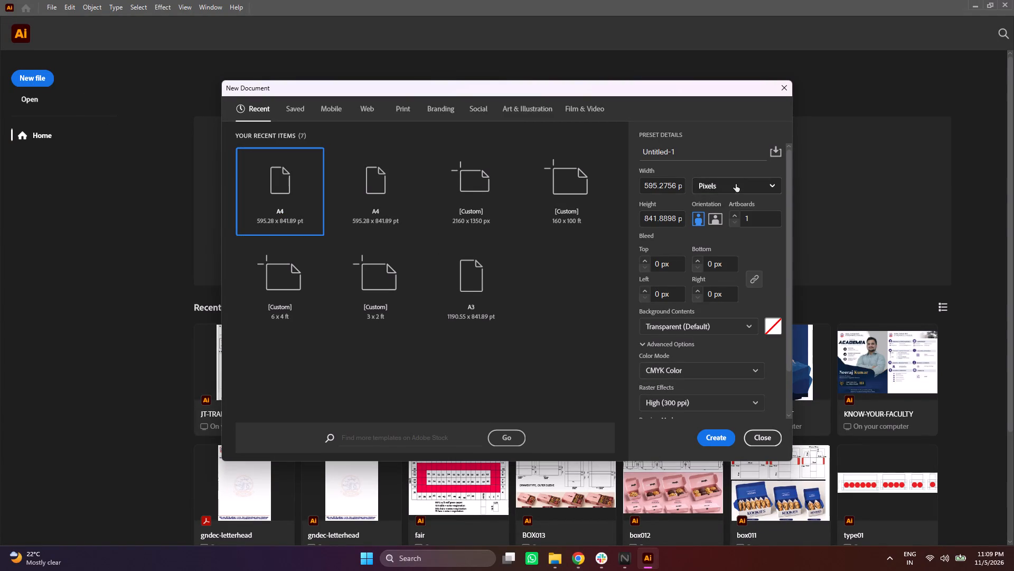
{"action": "left_click", "coordinate": [736, 184]}
{"action": "left_click", "coordinate": [731, 262]}
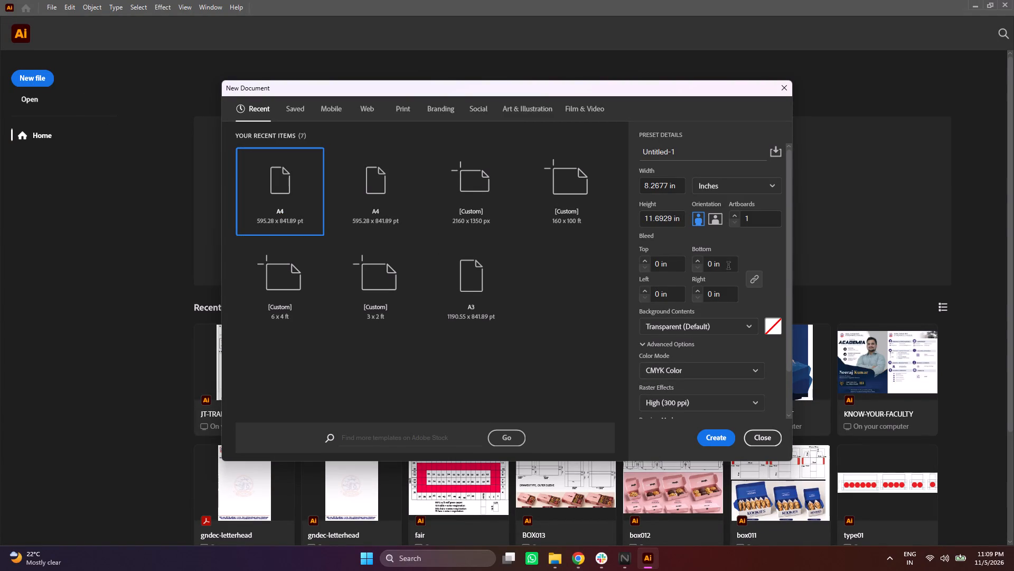
{"action": "left_click", "coordinate": [728, 325]}
{"action": "left_click", "coordinate": [715, 353]}
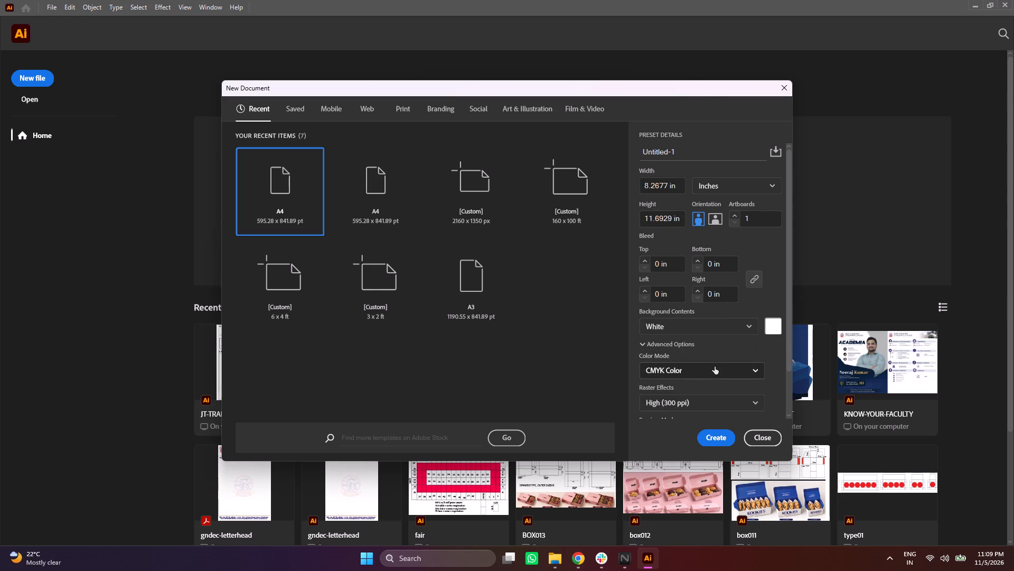
{"action": "left_click", "coordinate": [722, 438]}
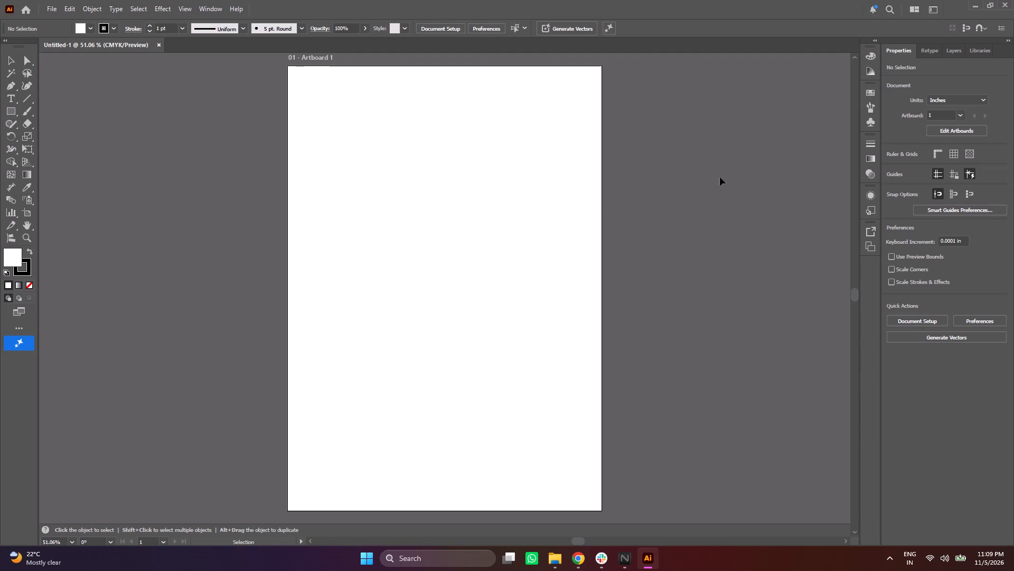
Show the rulers and place guides along all four edges of the artboard.
{"action": "left_click", "coordinate": [936, 173]}
{"action": "left_click", "coordinate": [936, 175]}
{"action": "key", "text": "ctrl+r"}
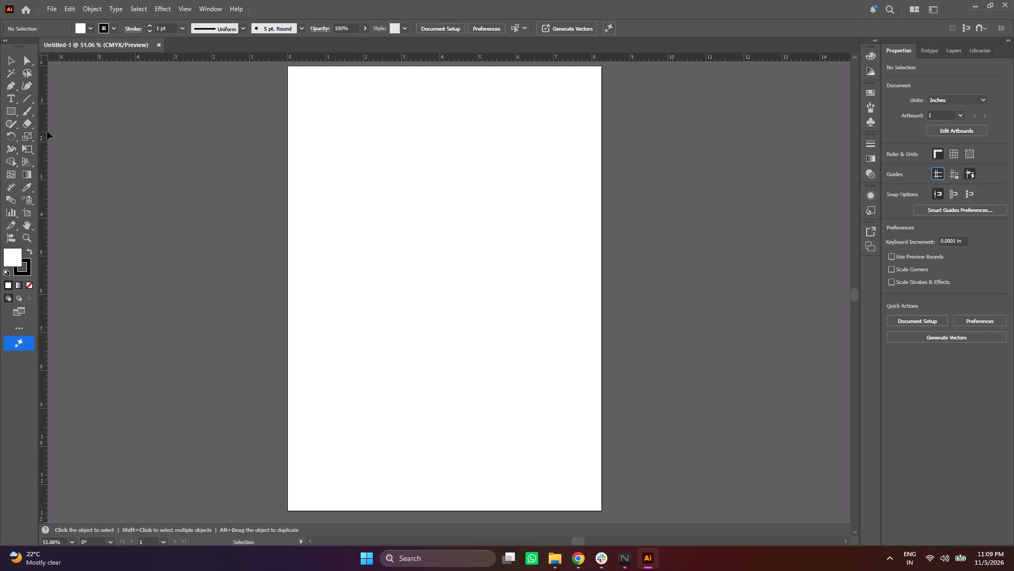
{"action": "left_click_drag", "start_coordinate": [46, 131], "coordinate": [288, 130]}
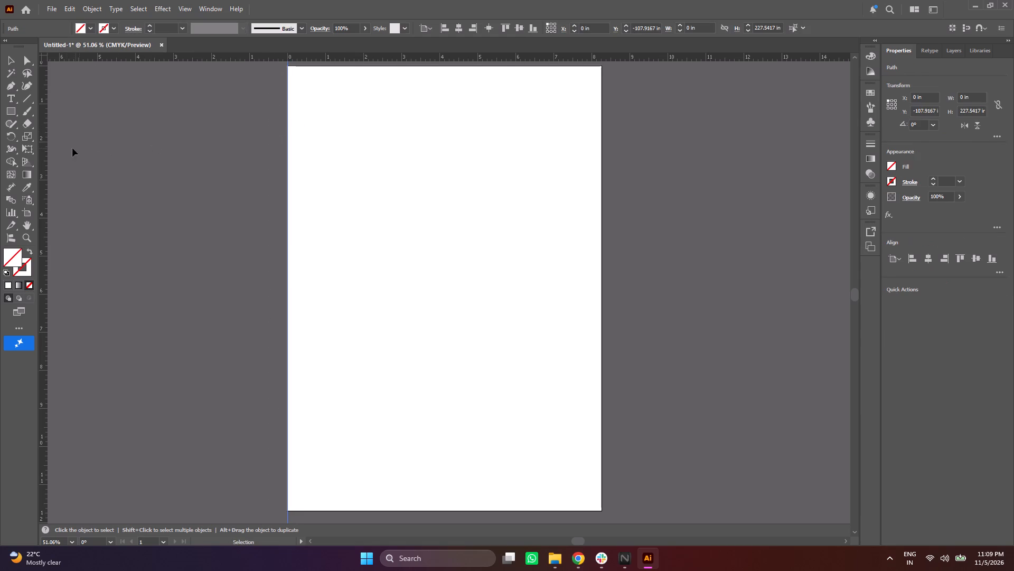
{"action": "left_click_drag", "start_coordinate": [45, 152], "coordinate": [602, 143]}
{"action": "left_click", "coordinate": [668, 59]}
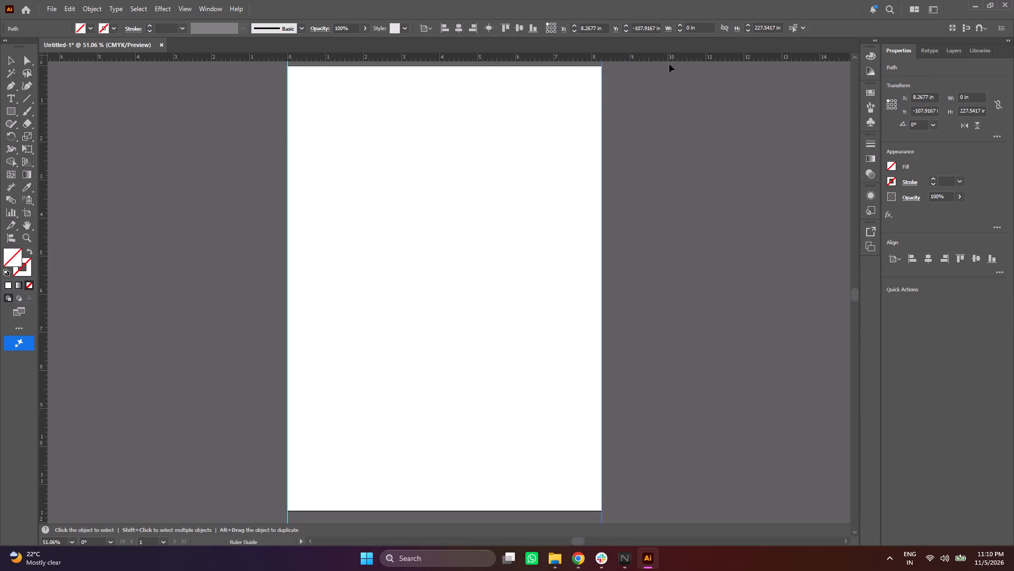
{"action": "left_click_drag", "start_coordinate": [689, 58], "coordinate": [645, 500]}
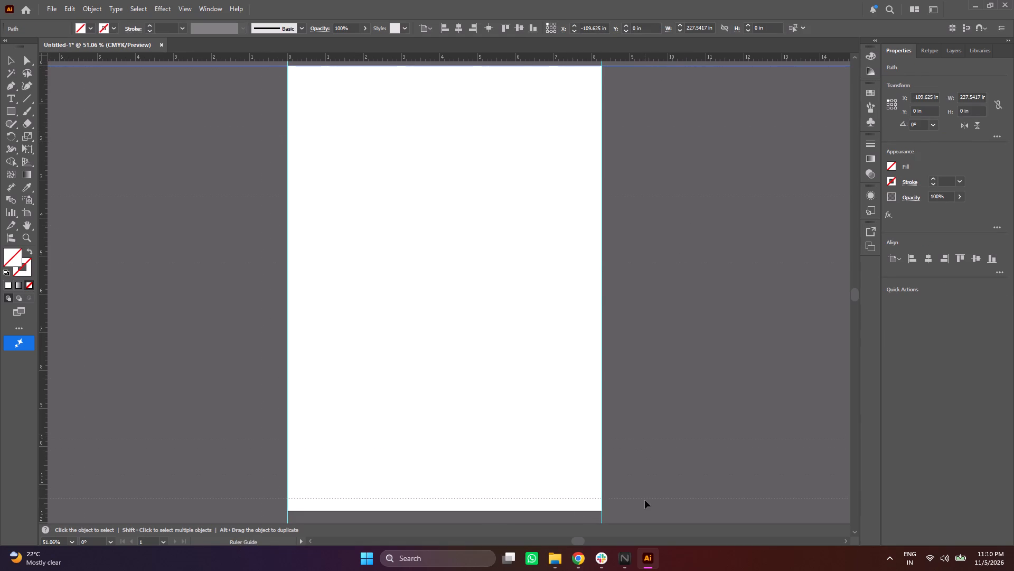
{"action": "left_click_drag", "start_coordinate": [645, 500], "coordinate": [648, 509]}
{"action": "left_click", "coordinate": [695, 442]}
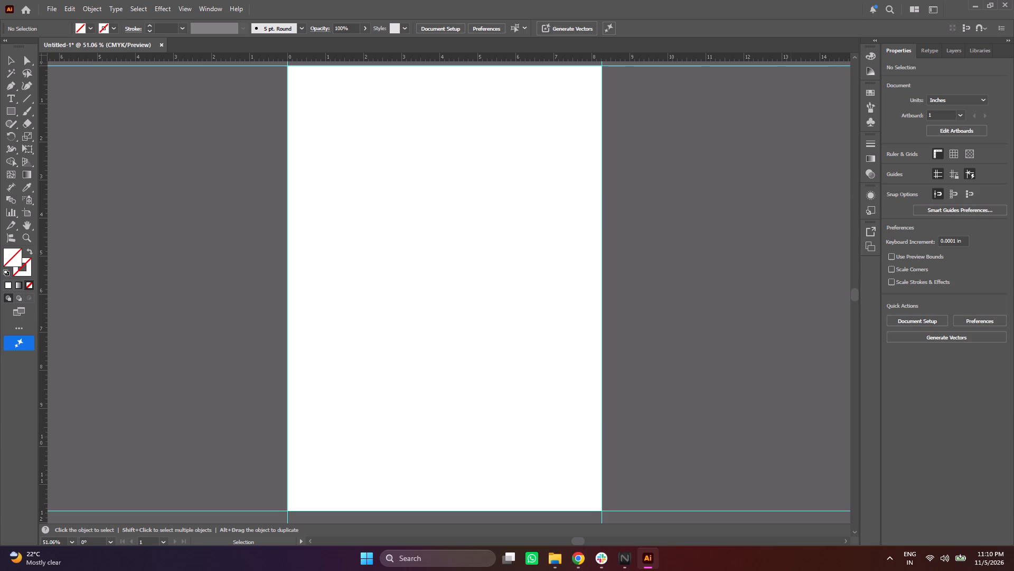
Change the document units to centimeters.
{"action": "left_click", "coordinate": [984, 103]}
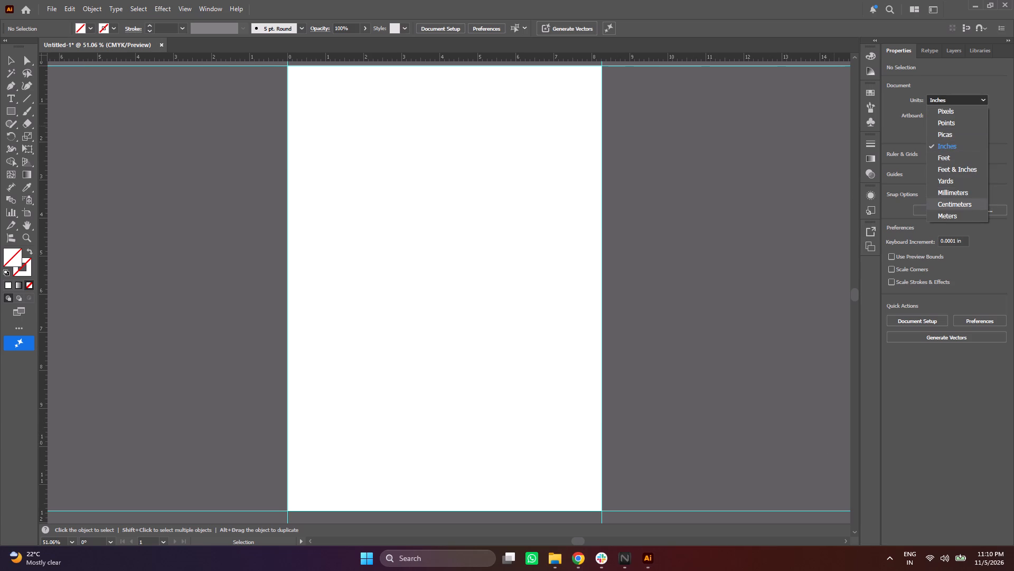
{"action": "left_click", "coordinate": [970, 201]}
Add a horizontal guide across the upper part of the artboard and set its Y position to 5.8 cm.
{"action": "scroll", "coordinate": [751, 120], "scroll_direction": "up", "scroll_amount": 2}
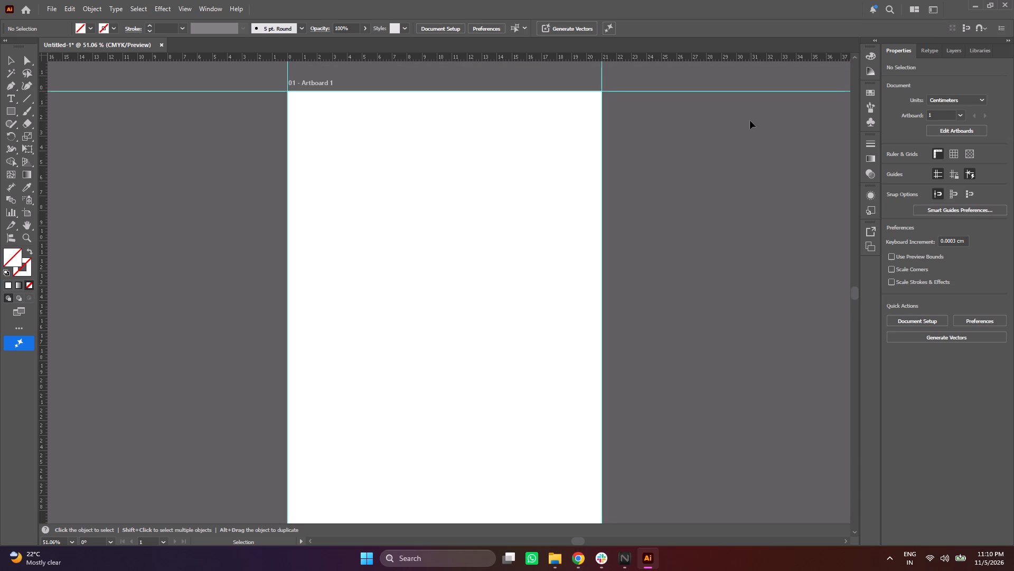
{"action": "scroll", "coordinate": [752, 122], "scroll_direction": "down", "scroll_amount": 2}
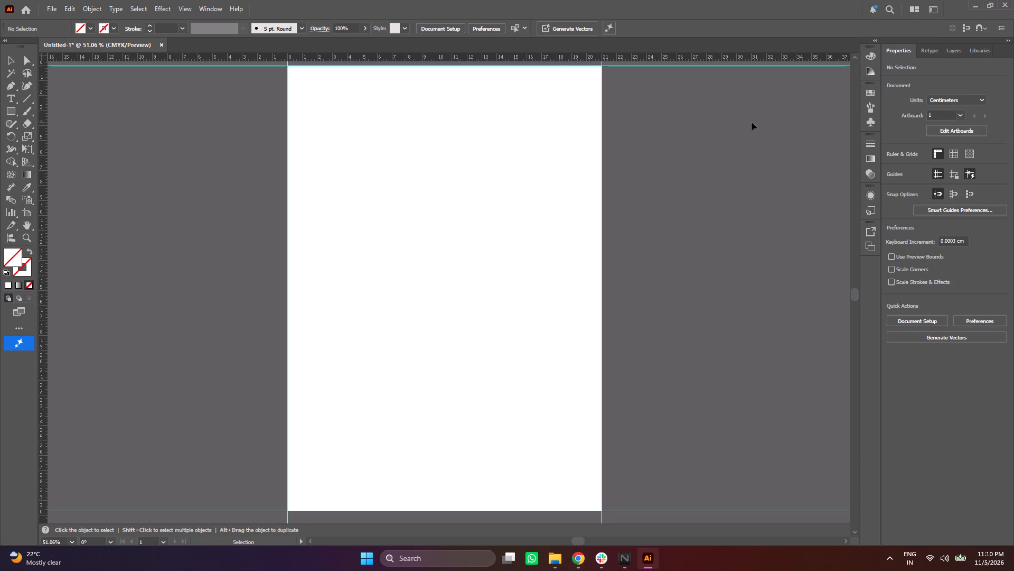
{"action": "scroll", "coordinate": [752, 122], "scroll_direction": "up", "scroll_amount": 1}
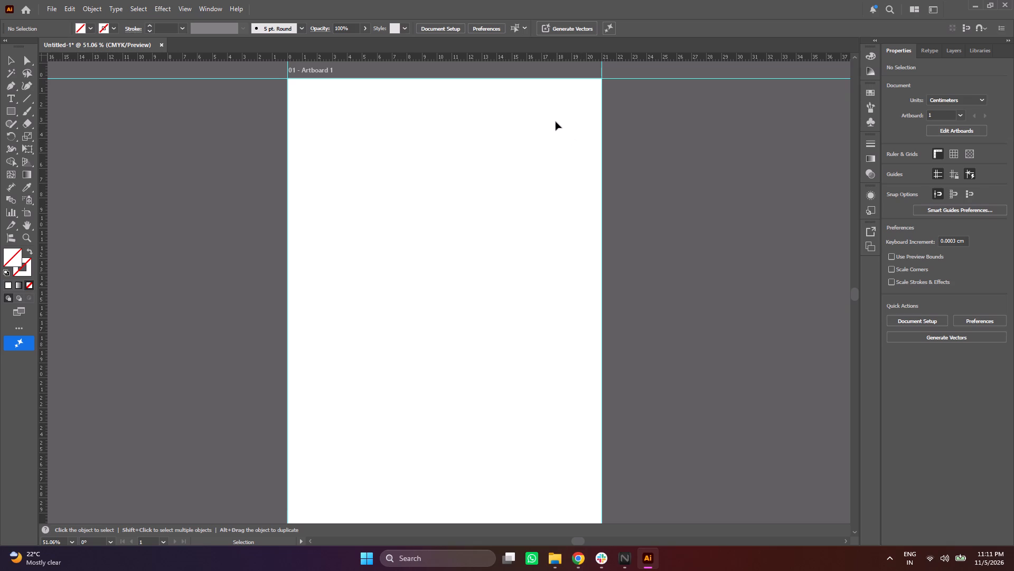
{"action": "left_click_drag", "start_coordinate": [194, 59], "coordinate": [207, 109]}
{"action": "left_click_drag", "start_coordinate": [207, 109], "coordinate": [222, 165]}
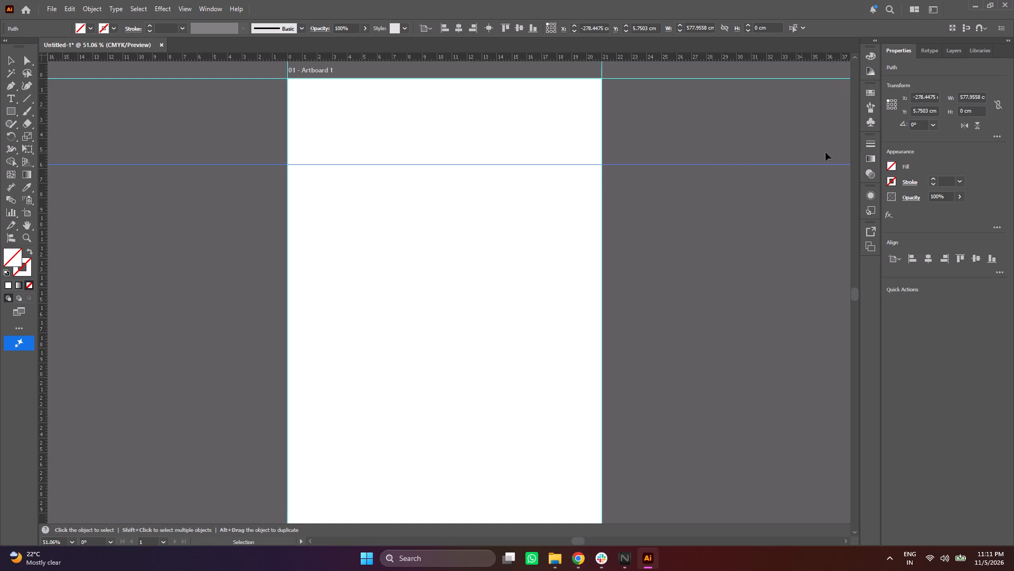
{"action": "double_click", "coordinate": [916, 113]}
{"action": "type", "text": "5.8"}
{"action": "key", "text": "Return"}
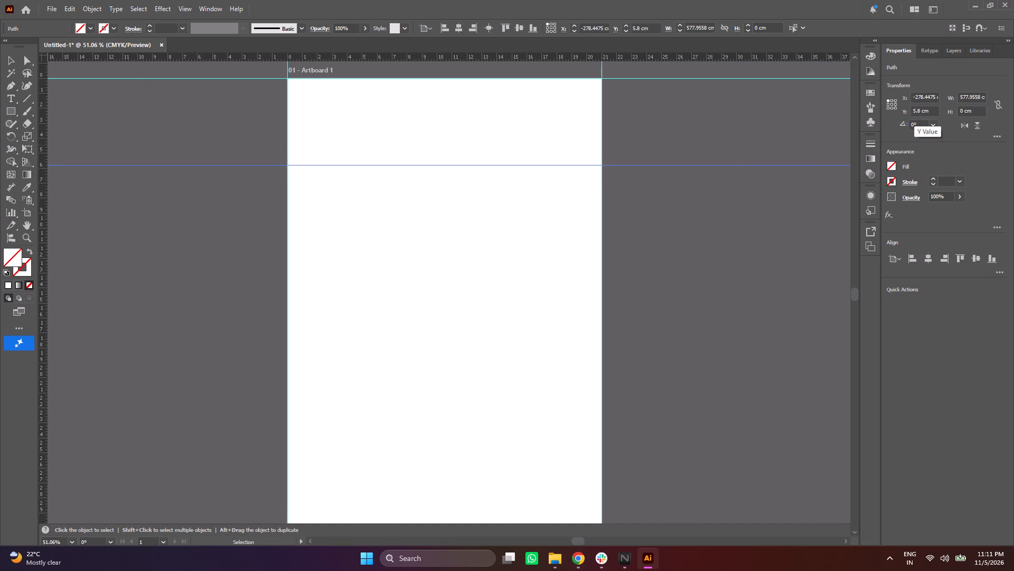
{"action": "left_click", "coordinate": [784, 135]}
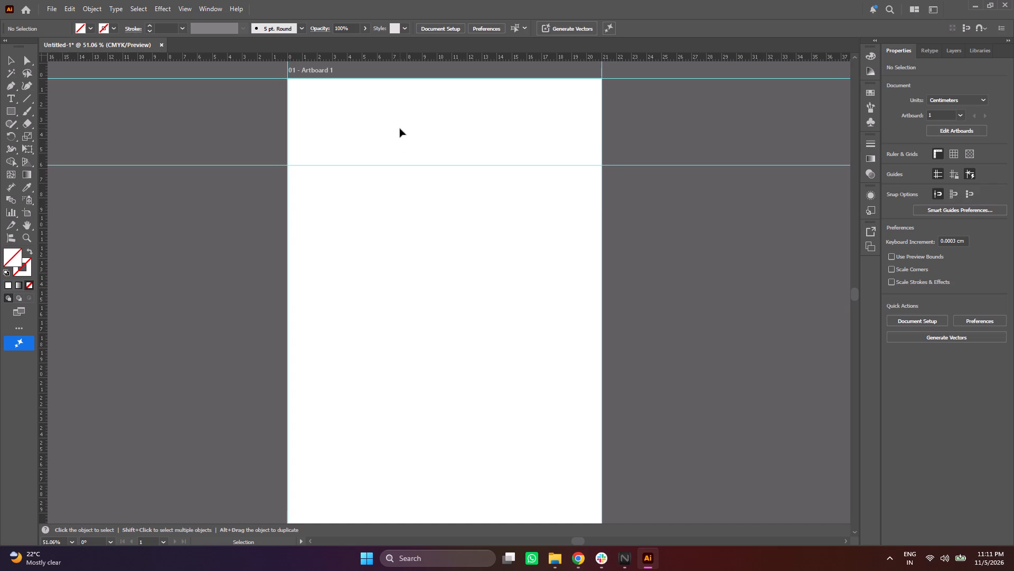
Switch to Google Chrome and search the web for "modern furniture palace ludhiana".
{"action": "left_click", "coordinate": [579, 570]}
{"action": "left_click", "coordinate": [673, 429]}
{"action": "left_click", "coordinate": [354, 0]}
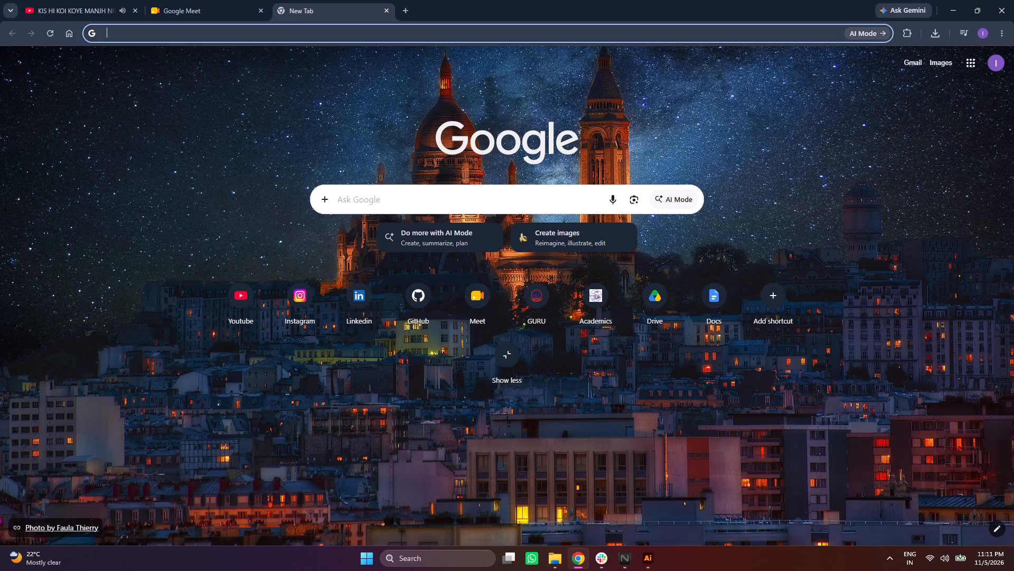
{"action": "type", "text": "modern"}
{"action": "key", "text": "space"}
{"action": "type", "text": "furn"}
{"action": "type", "text": "it"}
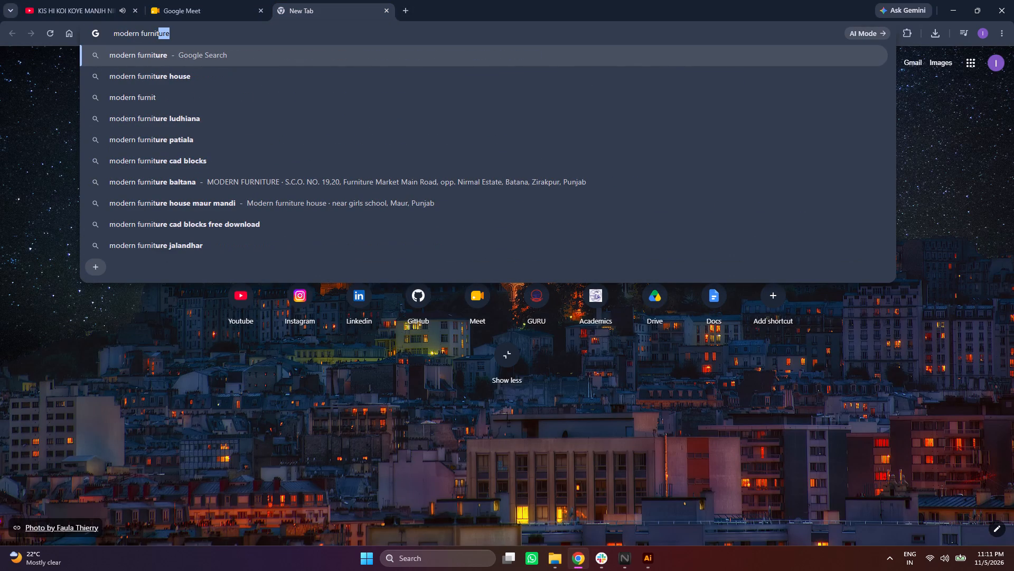
{"action": "type", "text": "ure pa"}
{"action": "type", "text": "la"}
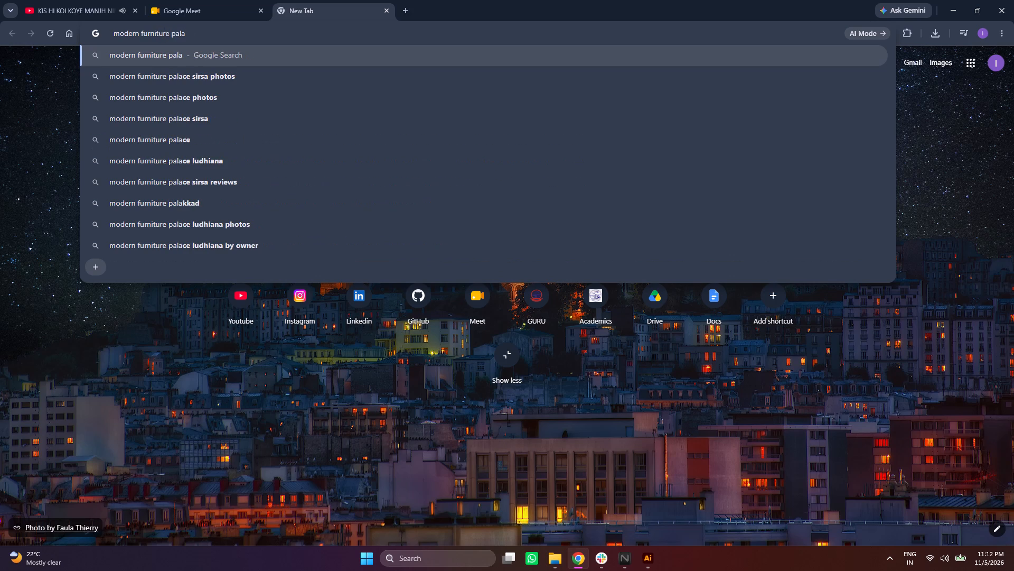
{"action": "type", "text": "ce"}
{"action": "key", "text": "space"}
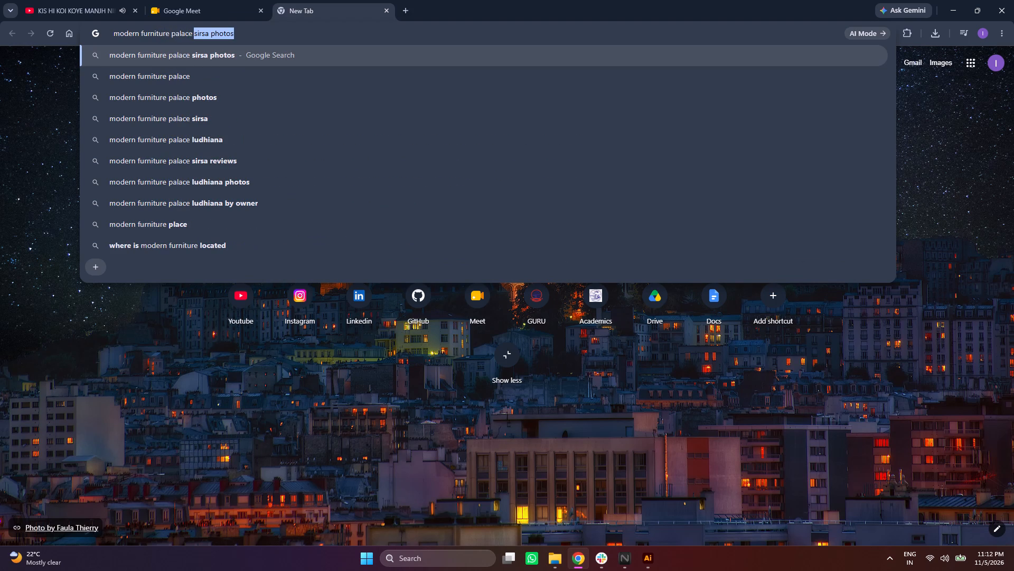
{"action": "left_click", "coordinate": [340, 133]}
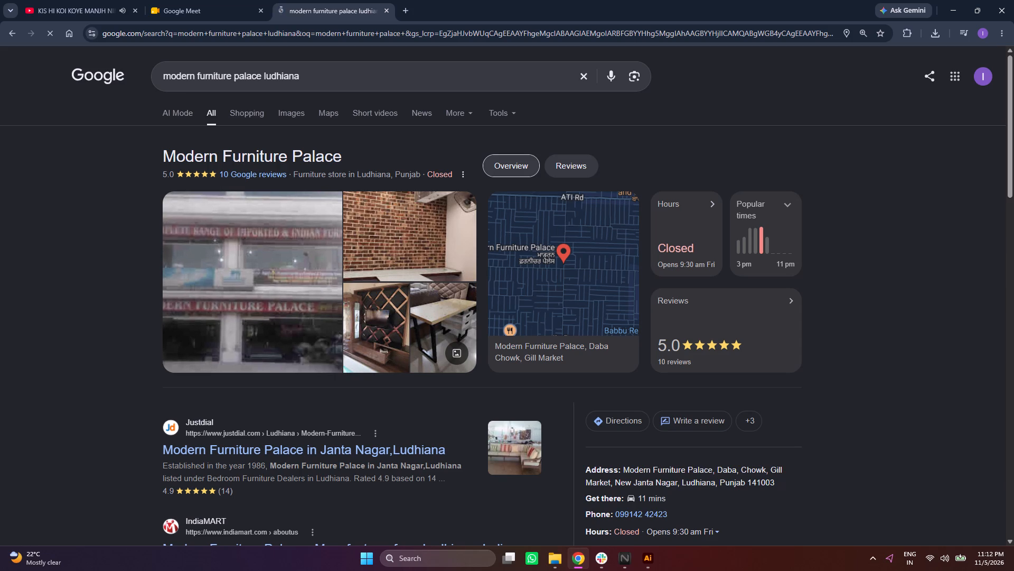
Browse the image results for Modern Furniture Palace Ludhiana, looking for usable shop and branding references.
{"action": "left_click", "coordinate": [275, 114]}
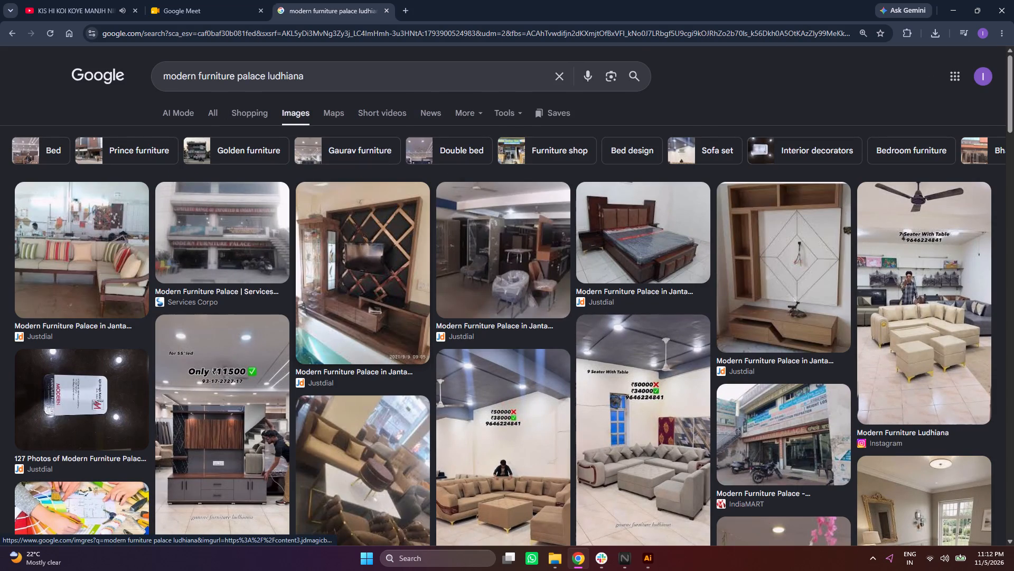
{"action": "scroll", "coordinate": [303, 299], "scroll_direction": "down", "scroll_amount": 10}
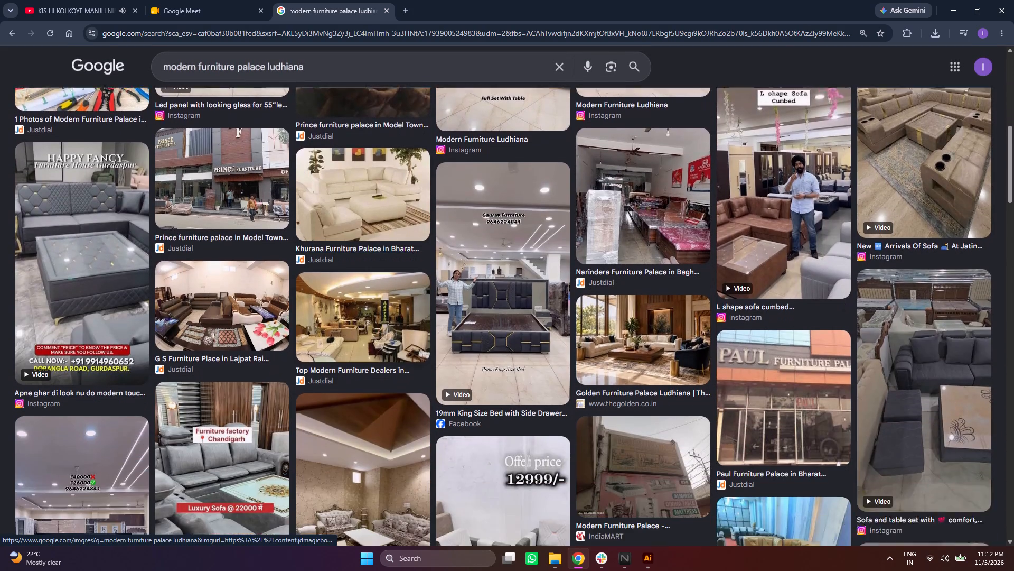
{"action": "scroll", "coordinate": [310, 303], "scroll_direction": "down", "scroll_amount": 13}
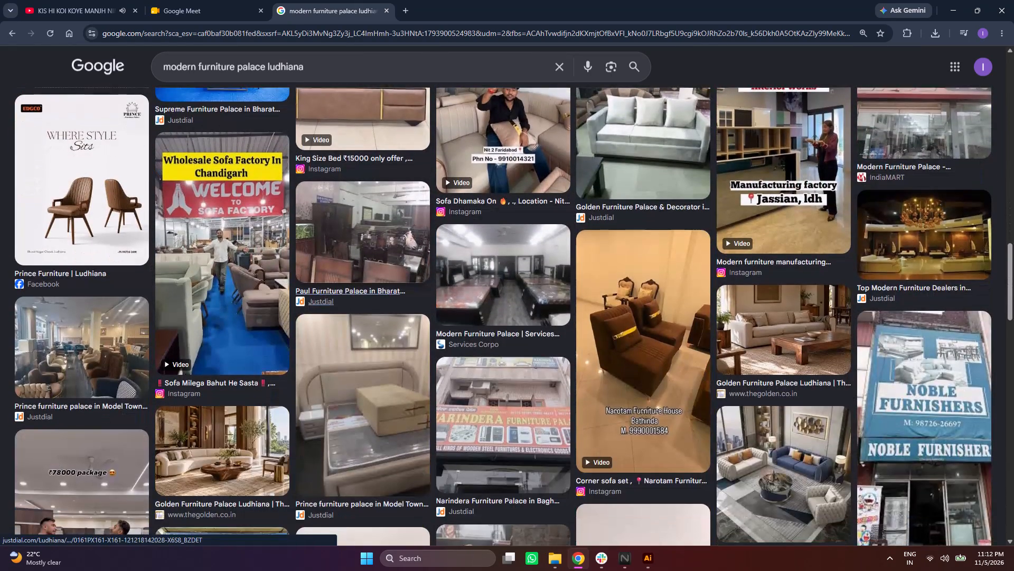
{"action": "scroll", "coordinate": [318, 302], "scroll_direction": "down", "scroll_amount": 1}
{"action": "scroll", "coordinate": [303, 243], "scroll_direction": "down", "scroll_amount": 10}
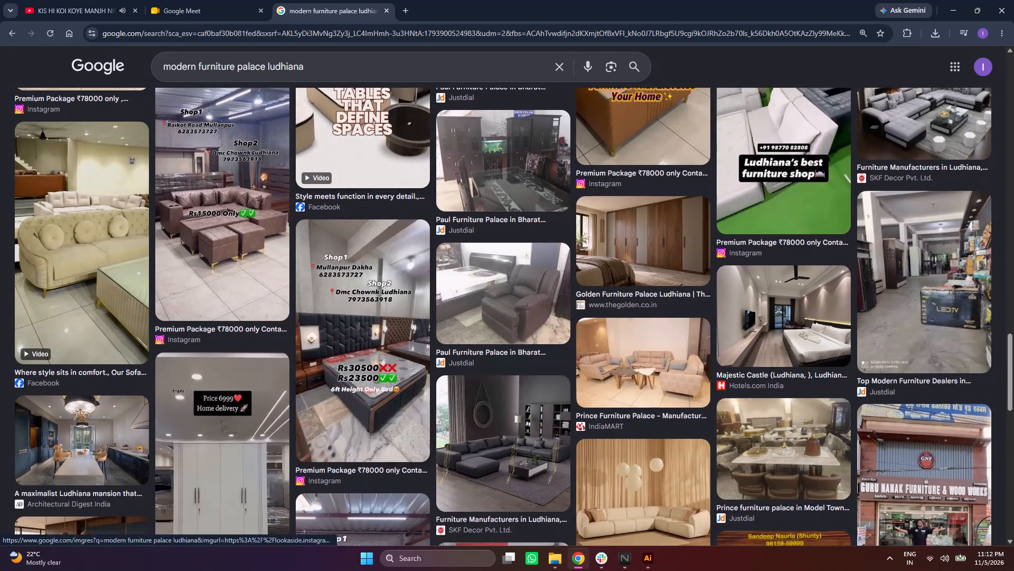
Refine the image search to "modern furniture palace ludhiana logo".
{"action": "left_click", "coordinate": [345, 64]}
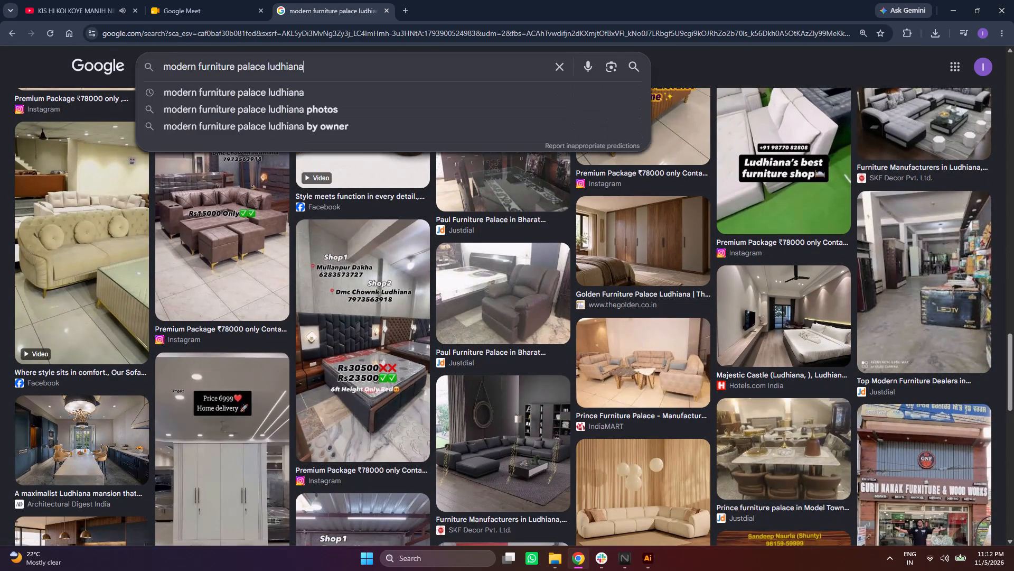
{"action": "key", "text": "space"}
{"action": "type", "text": "lo"}
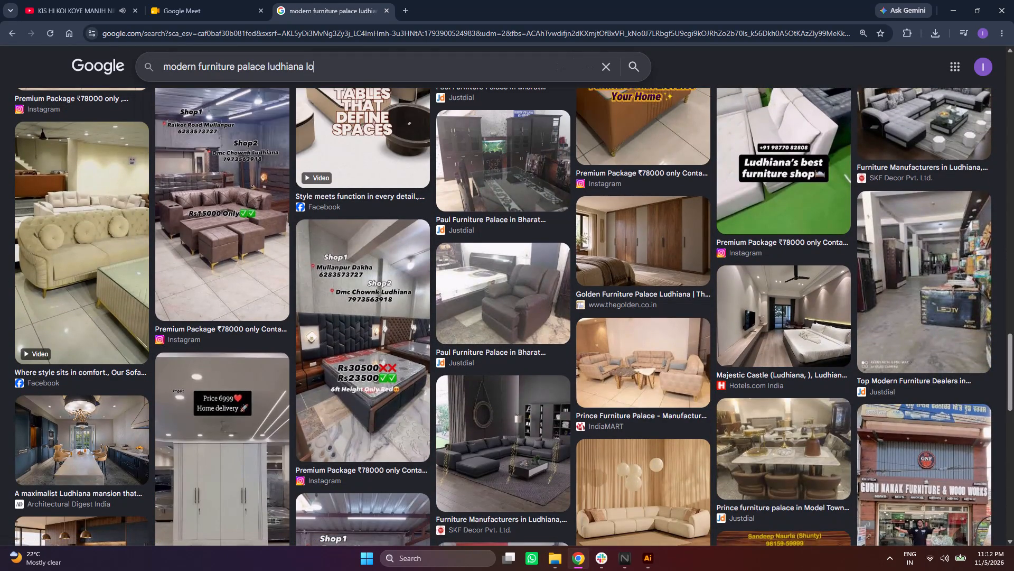
{"action": "type", "text": "go"}
{"action": "key", "text": "Return"}
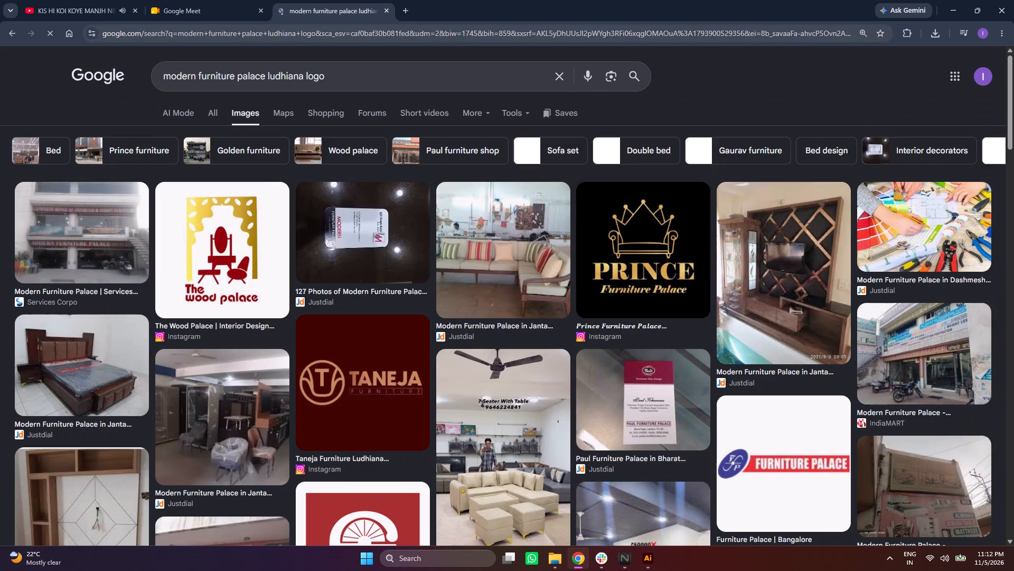
Look through the logo image results for Modern Furniture Palace branding.
{"action": "scroll", "coordinate": [330, 105], "scroll_direction": "down", "scroll_amount": 7}
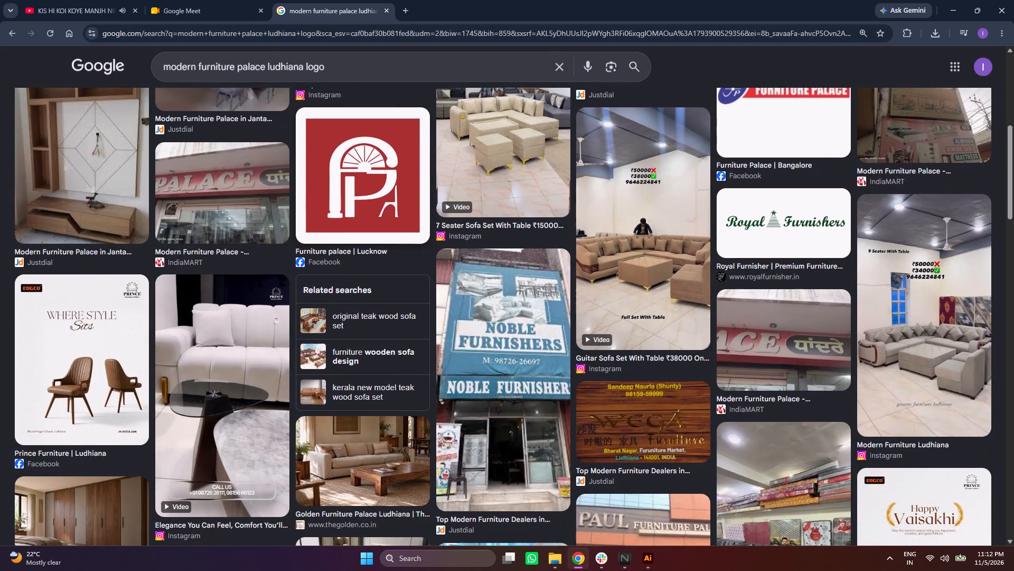
{"action": "scroll", "coordinate": [349, 192], "scroll_direction": "down", "scroll_amount": 10}
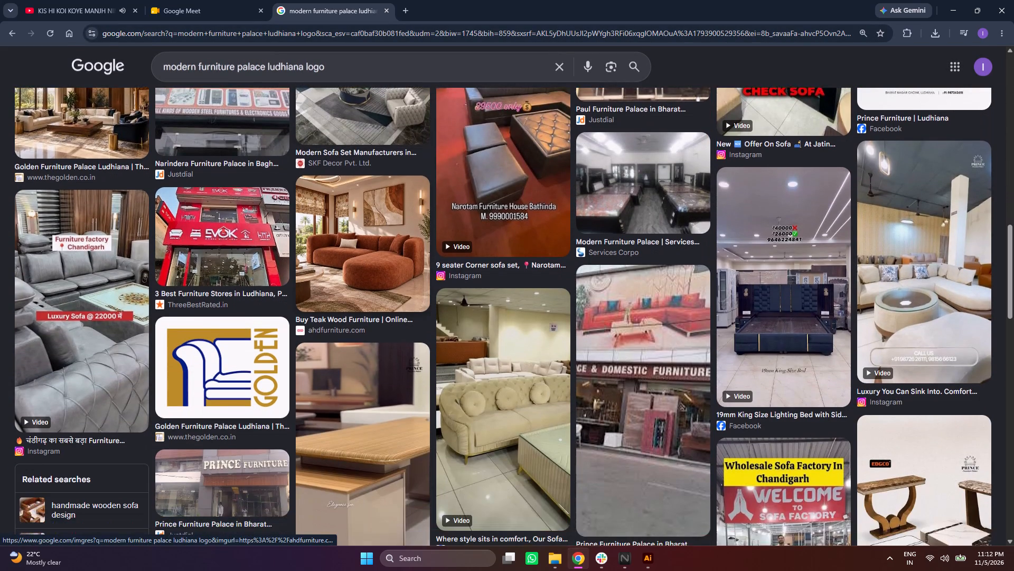
{"action": "scroll", "coordinate": [355, 192], "scroll_direction": "up", "scroll_amount": 2}
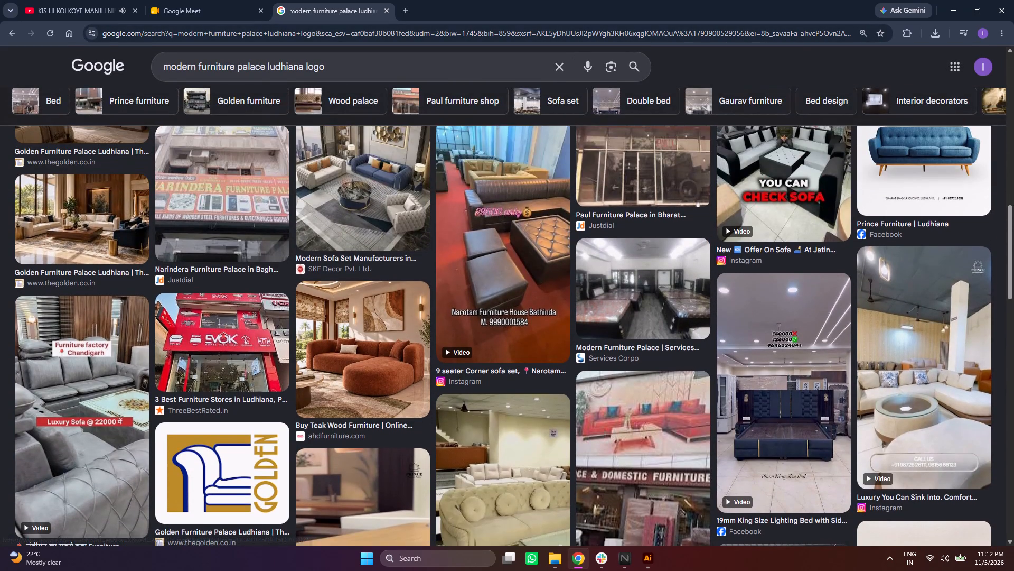
Return to the "modern furniture palace ludhiana" image results and open the Justdial photo page behind the Modern Furniture Palace business card image.
{"action": "left_click", "coordinate": [12, 38]}
{"action": "scroll", "coordinate": [182, 219], "scroll_direction": "down", "scroll_amount": 5}
{"action": "scroll", "coordinate": [265, 279], "scroll_direction": "down", "scroll_amount": 5}
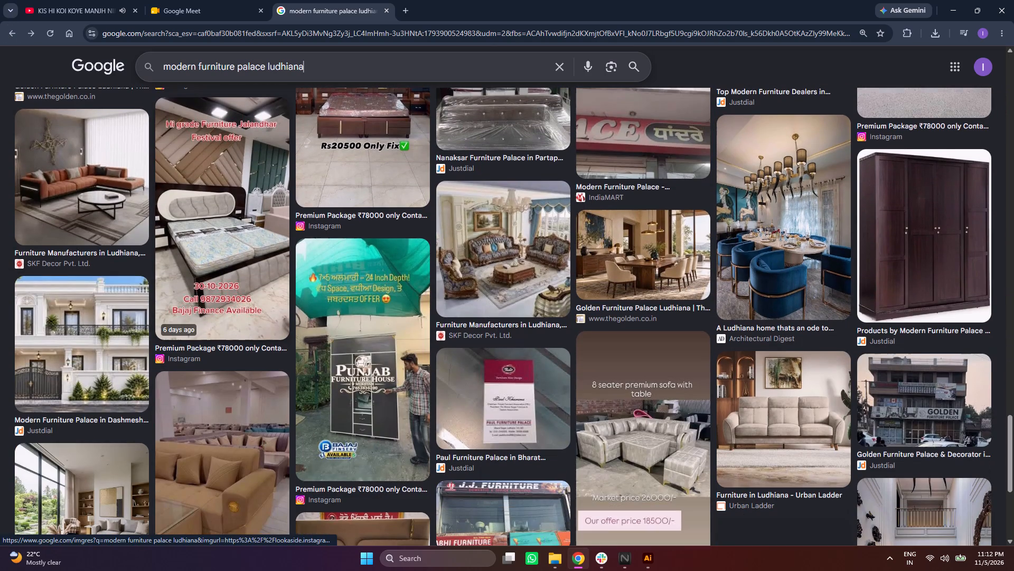
{"action": "scroll", "coordinate": [298, 318], "scroll_direction": "up", "scroll_amount": 16}
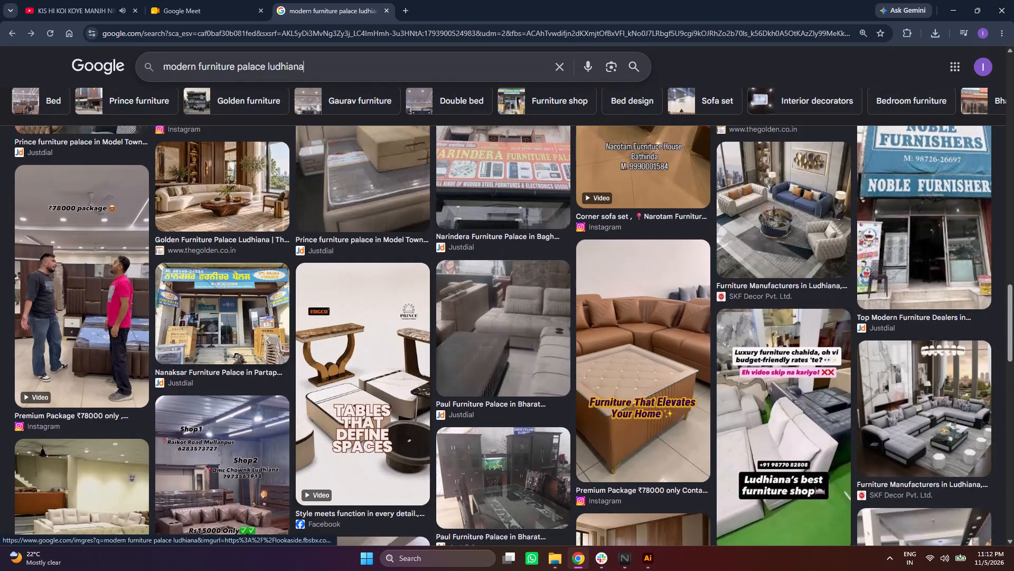
{"action": "scroll", "coordinate": [286, 321], "scroll_direction": "up", "scroll_amount": 18}
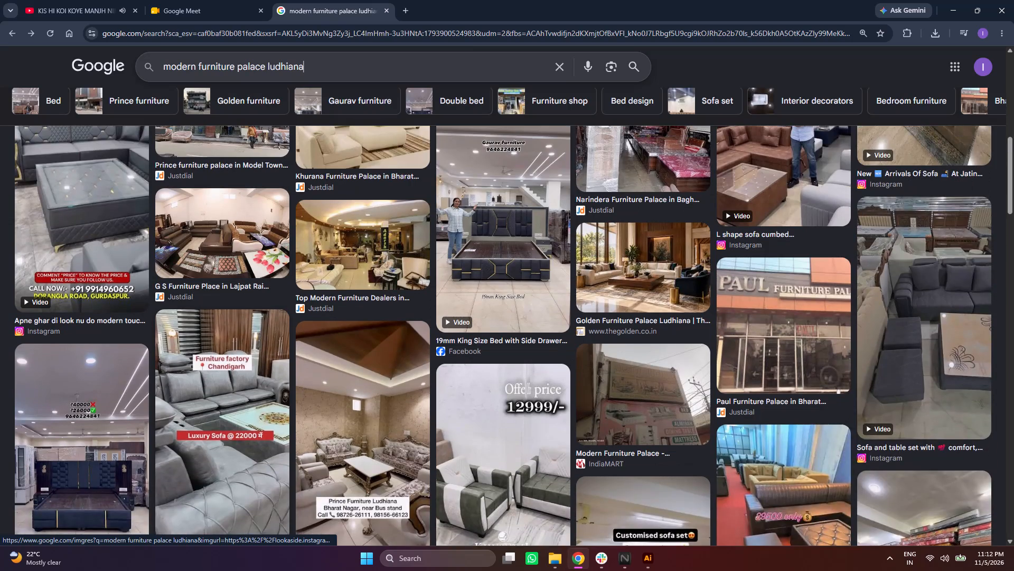
{"action": "scroll", "coordinate": [249, 314], "scroll_direction": "up", "scroll_amount": 7}
{"action": "left_click", "coordinate": [114, 243]}
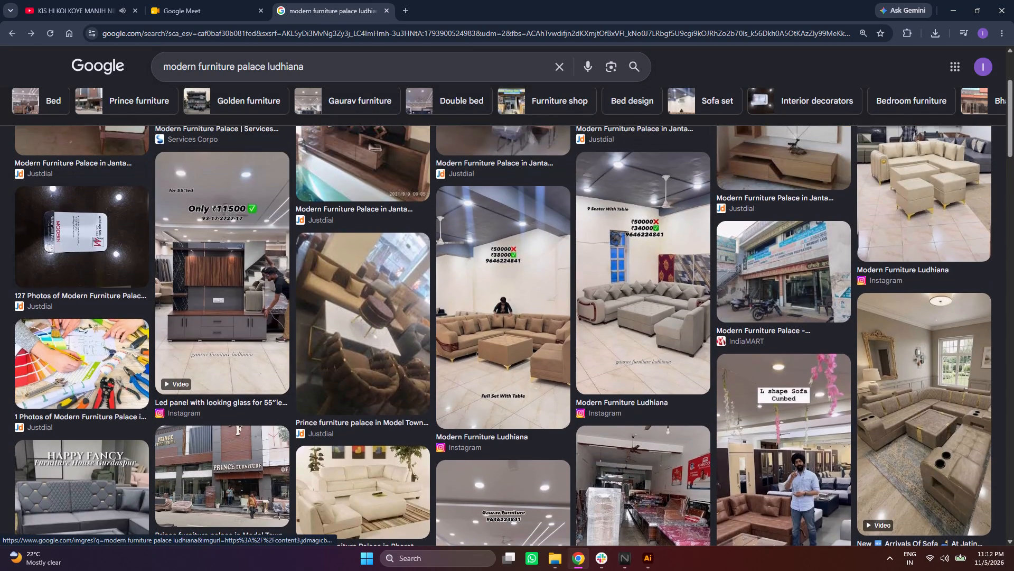
{"action": "left_click", "coordinate": [859, 255]}
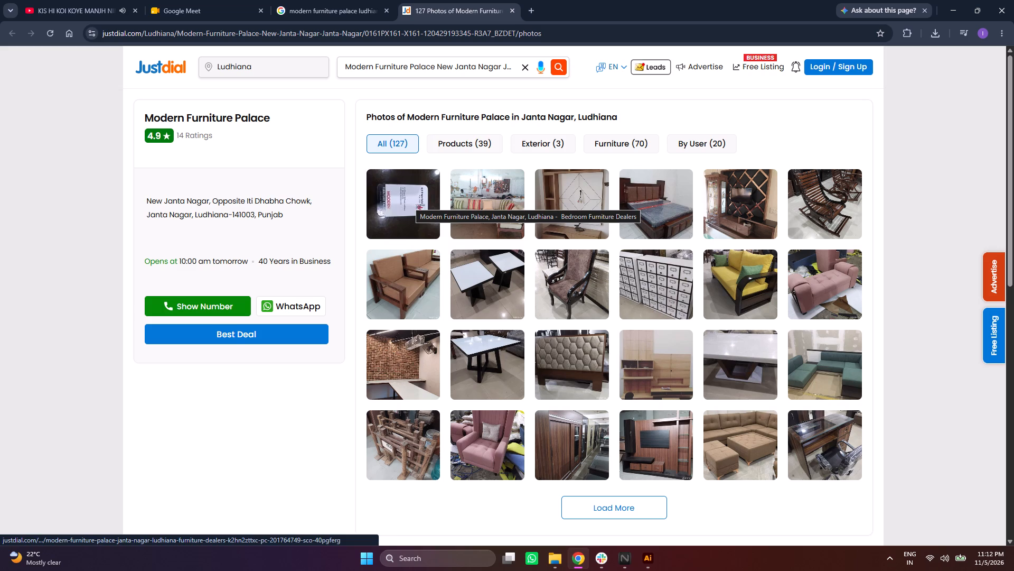
Load more photos in Modern Furniture Palace's Justdial gallery and examine them for logo or branding references.
{"action": "scroll", "coordinate": [410, 202], "scroll_direction": "down", "scroll_amount": 4}
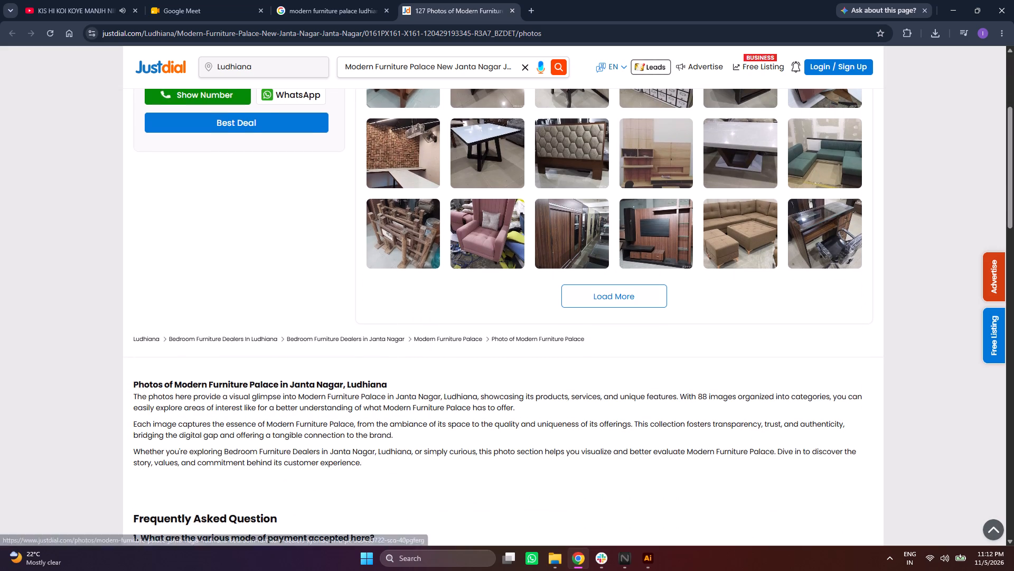
{"action": "left_click", "coordinate": [594, 303]}
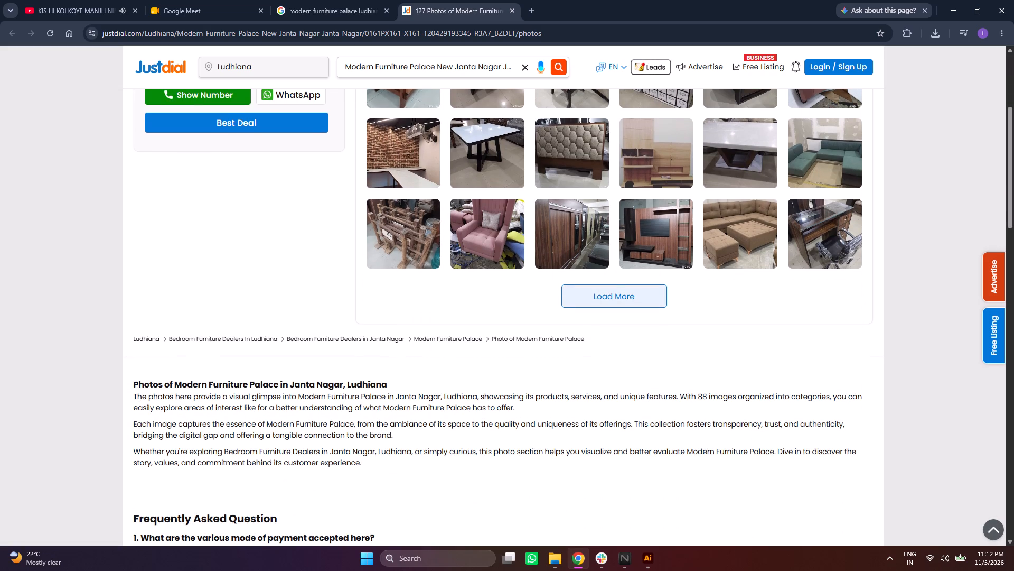
{"action": "left_click", "coordinate": [621, 293]}
{"action": "left_click", "coordinate": [640, 468]}
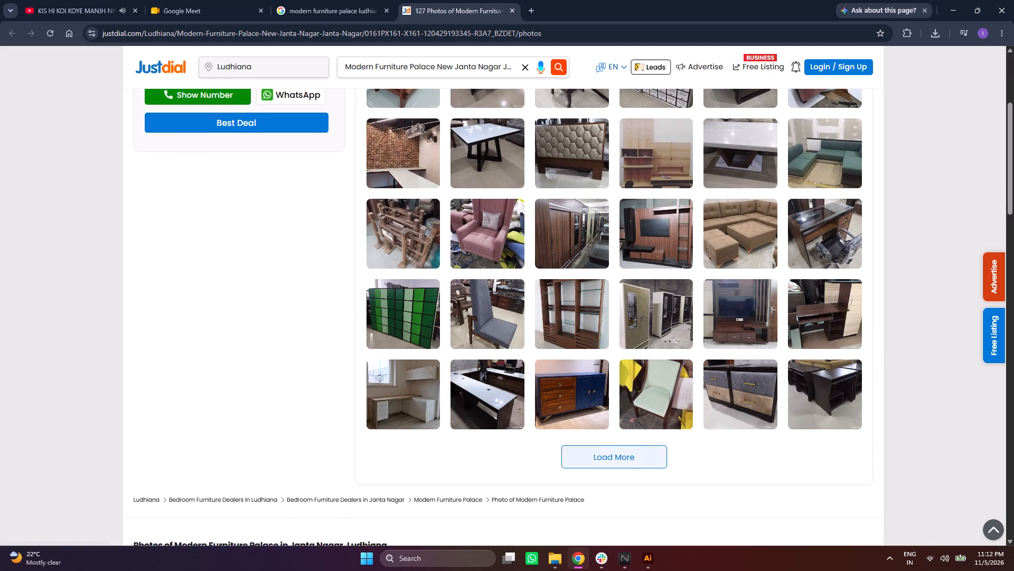
{"action": "scroll", "coordinate": [643, 468], "scroll_direction": "down", "scroll_amount": 5}
{"action": "left_click", "coordinate": [636, 335]}
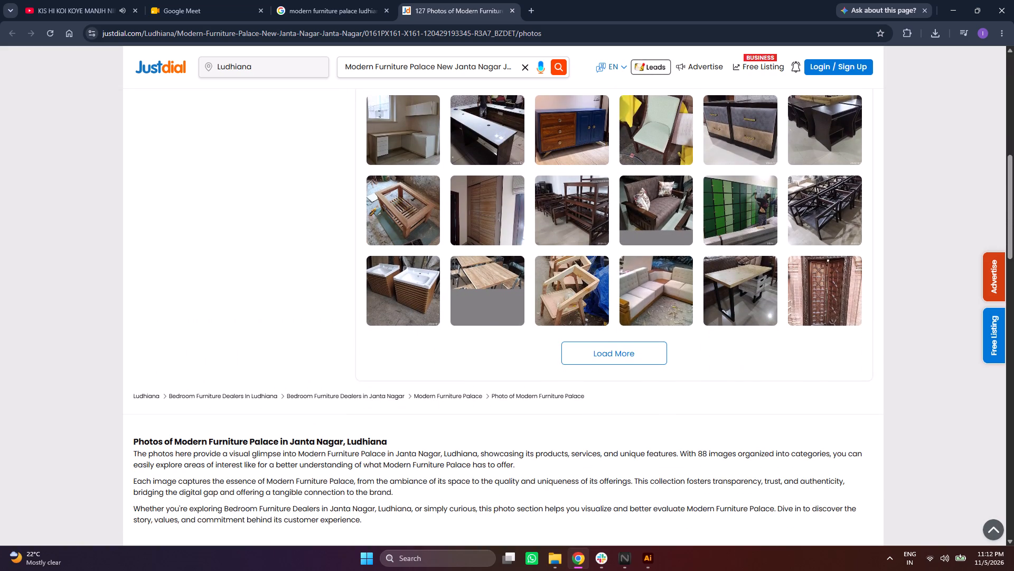
{"action": "left_click", "coordinate": [635, 350]}
{"action": "scroll", "coordinate": [632, 361], "scroll_direction": "down", "scroll_amount": 3}
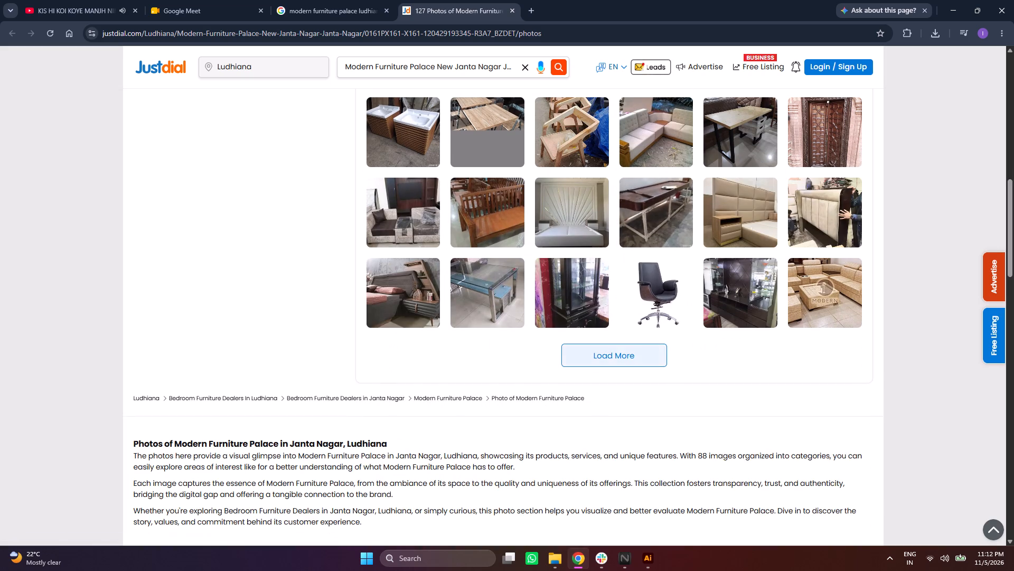
{"action": "scroll", "coordinate": [631, 364], "scroll_direction": "up", "scroll_amount": 8}
{"action": "scroll", "coordinate": [550, 306], "scroll_direction": "up", "scroll_amount": 7}
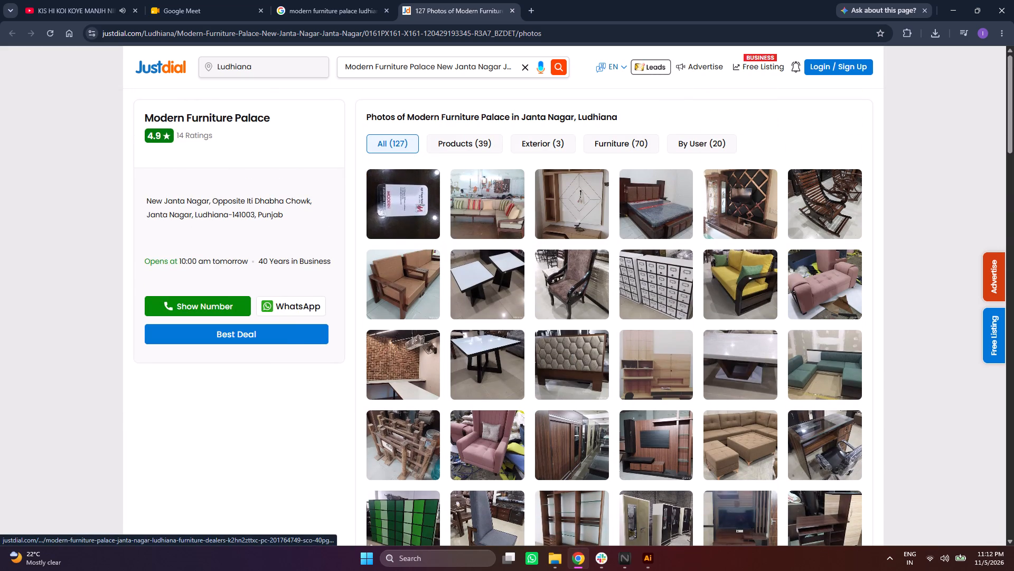
Open the business card photo from the Justdial gallery at large size.
{"action": "left_click", "coordinate": [428, 208]}
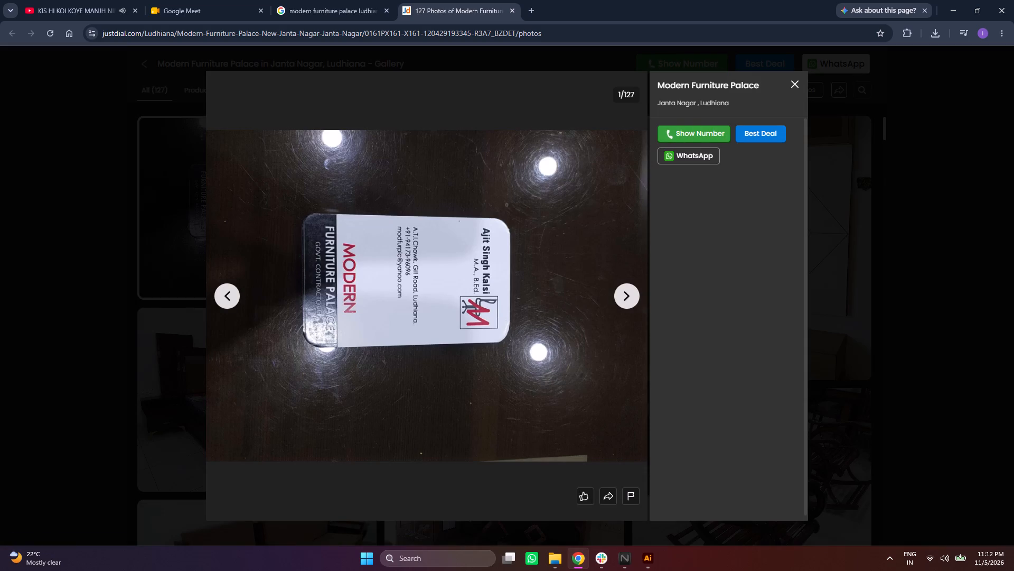
{"action": "scroll", "coordinate": [521, 305], "scroll_direction": "up", "scroll_amount": 5}
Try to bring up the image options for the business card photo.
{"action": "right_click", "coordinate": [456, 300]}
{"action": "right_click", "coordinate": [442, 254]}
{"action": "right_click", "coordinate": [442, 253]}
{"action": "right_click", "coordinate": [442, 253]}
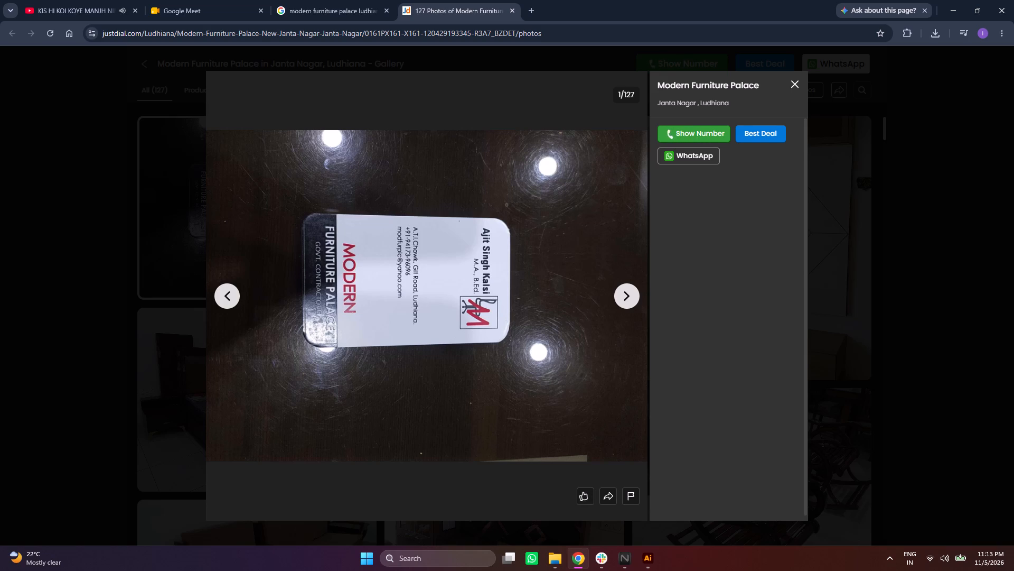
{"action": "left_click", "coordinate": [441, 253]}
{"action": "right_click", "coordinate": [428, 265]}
Enlarge the business card photo and capture a screenshot of just the red M logo in its square frame.
{"action": "scroll", "coordinate": [428, 264], "scroll_direction": "up", "scroll_amount": 5}
{"action": "scroll", "coordinate": [444, 282], "scroll_direction": "up", "scroll_amount": 3, "text": "alt"}
{"action": "scroll", "coordinate": [444, 282], "scroll_direction": "up", "scroll_amount": 6, "text": "ctrl"}
{"action": "scroll", "coordinate": [412, 299], "scroll_direction": "down", "scroll_amount": 2, "text": "ctrl"}
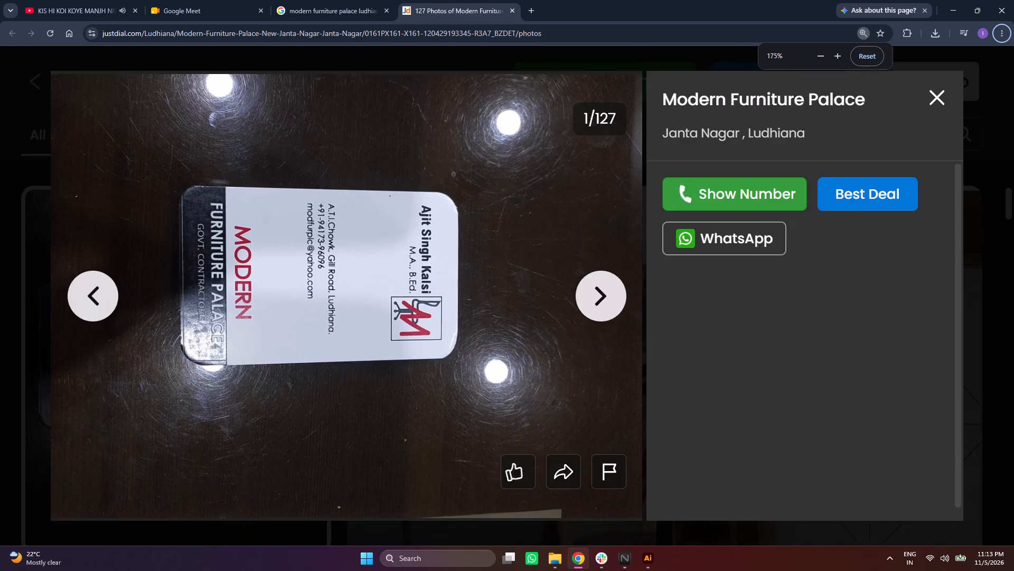
{"action": "scroll", "coordinate": [412, 299], "scroll_direction": "down", "scroll_amount": 1, "text": "ctrl"}
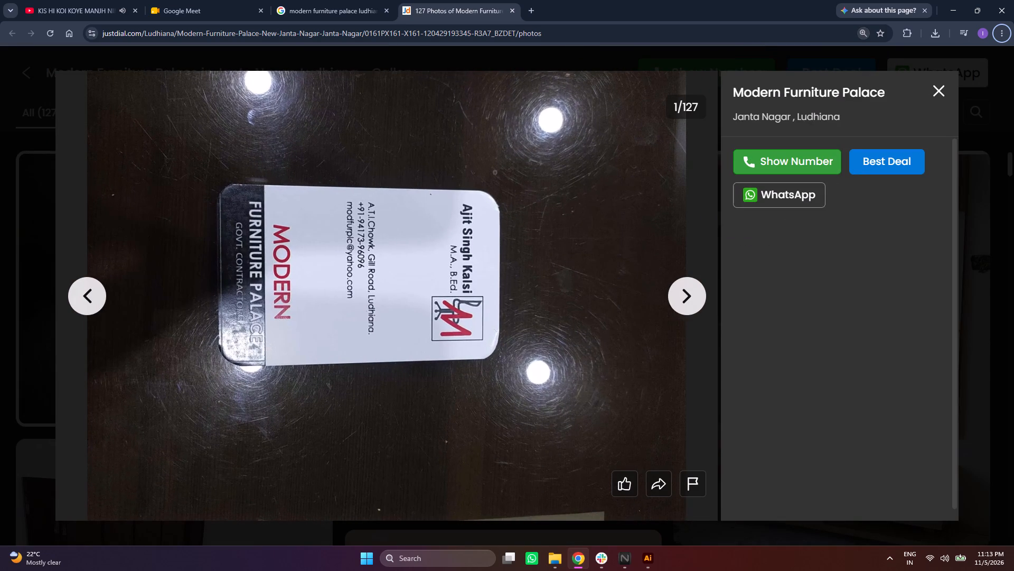
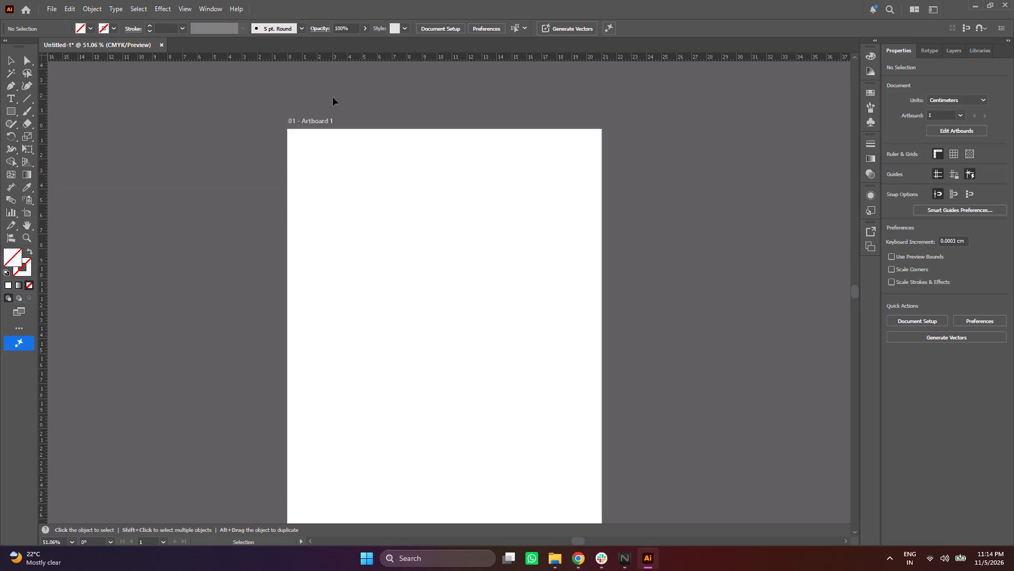
{"action": "scroll", "coordinate": [333, 97], "scroll_direction": "up", "scroll_amount": 2}
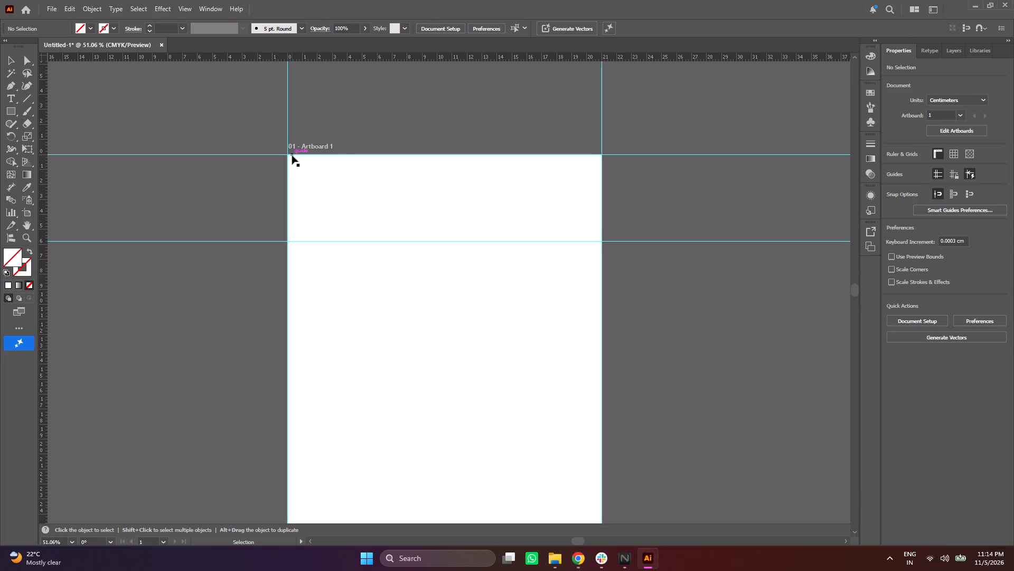
{"action": "scroll", "coordinate": [292, 155], "scroll_direction": "up", "scroll_amount": 6, "text": "alt"}
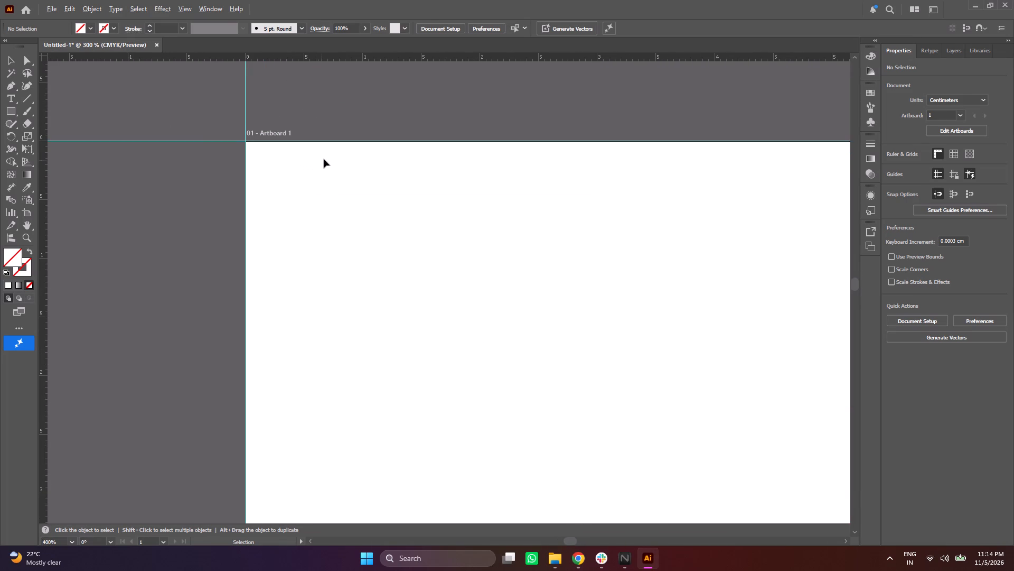
{"action": "scroll", "coordinate": [327, 157], "scroll_direction": "up", "scroll_amount": 2, "text": "alt"}
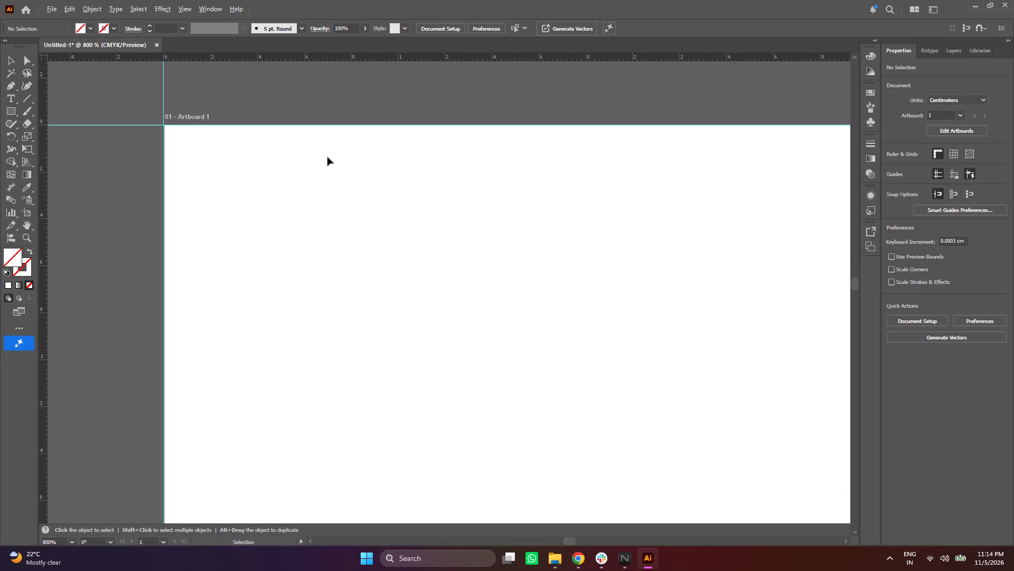
{"action": "scroll", "coordinate": [327, 157], "scroll_direction": "down", "scroll_amount": 2, "text": "alt"}
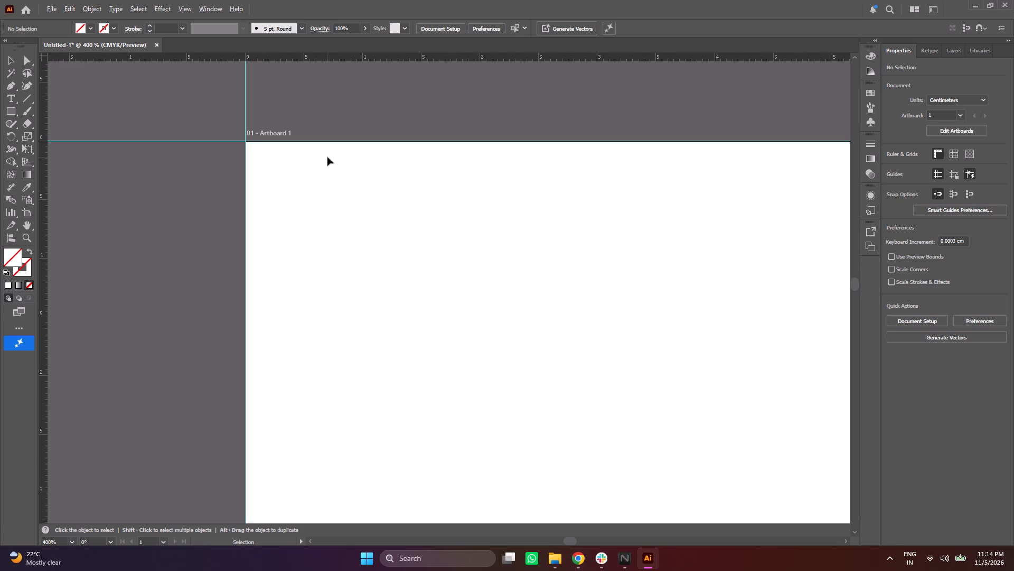
{"action": "scroll", "coordinate": [327, 157], "scroll_direction": "down", "scroll_amount": 7, "text": "ctrl"}
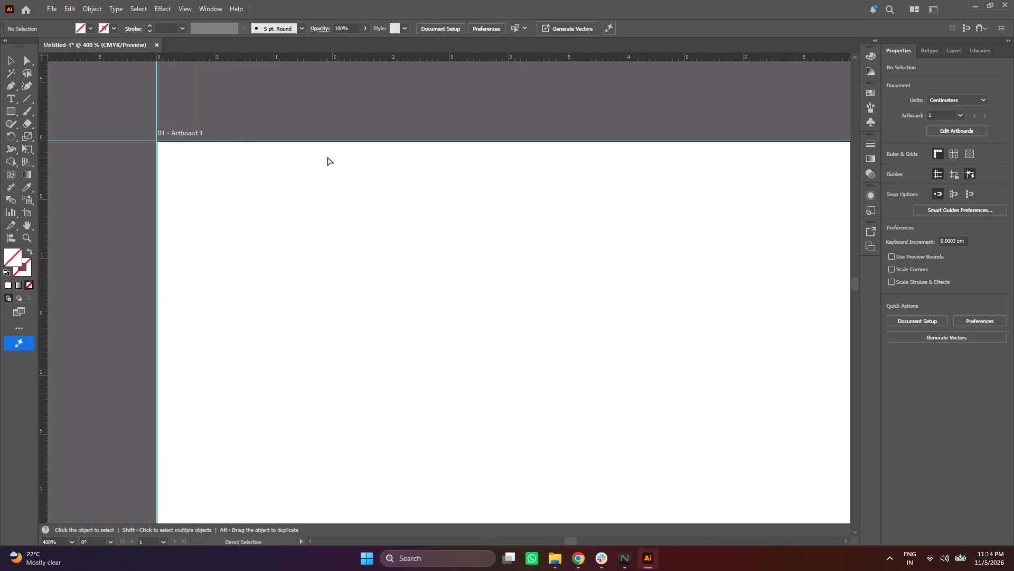
{"action": "scroll", "coordinate": [327, 157], "scroll_direction": "down", "scroll_amount": 1, "text": "alt"}
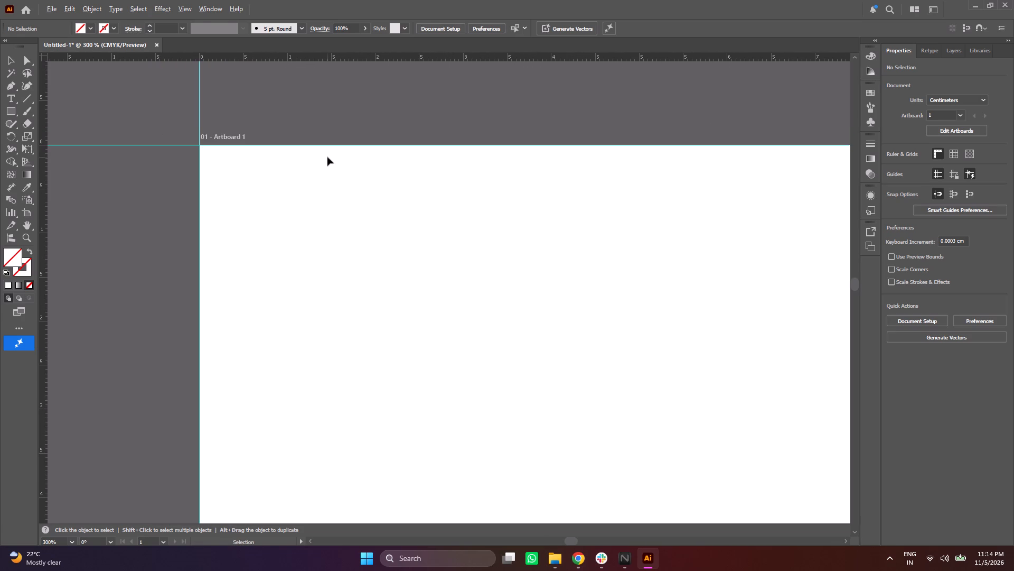
{"action": "scroll", "coordinate": [327, 157], "scroll_direction": "down", "scroll_amount": 1, "text": "alt"}
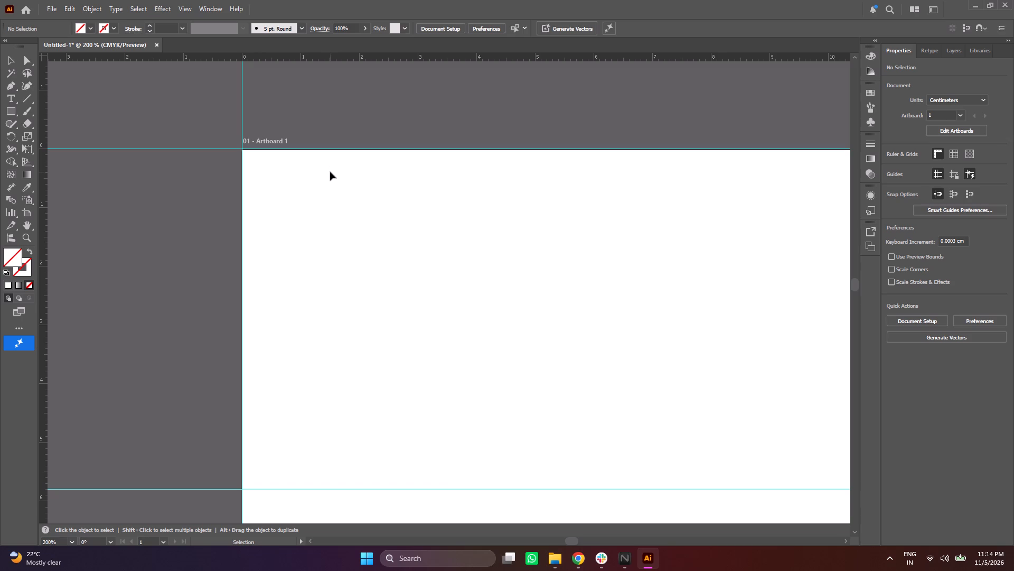
{"action": "left_click", "coordinate": [10, 113]}
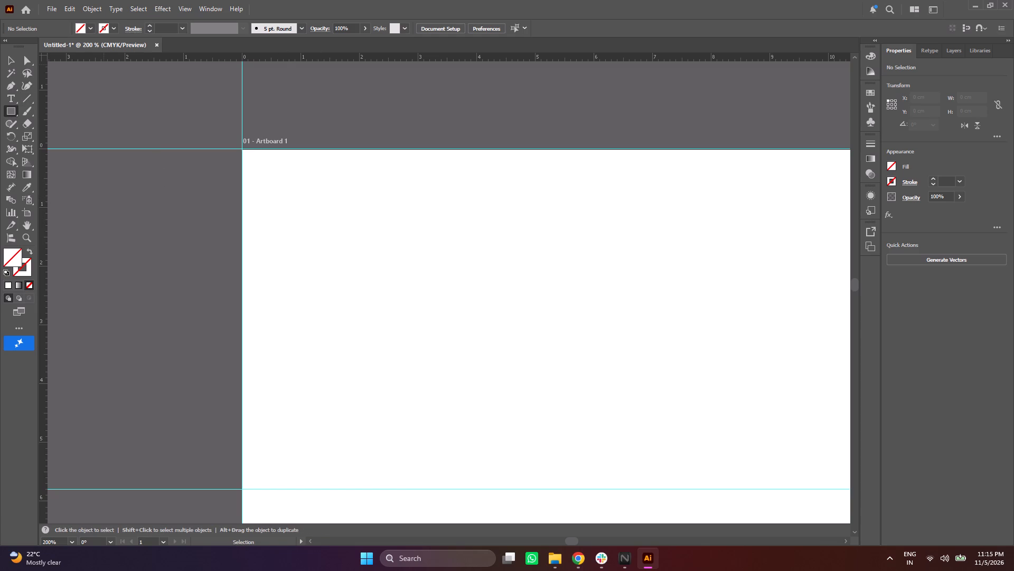
{"action": "left_click", "coordinate": [148, 27]}
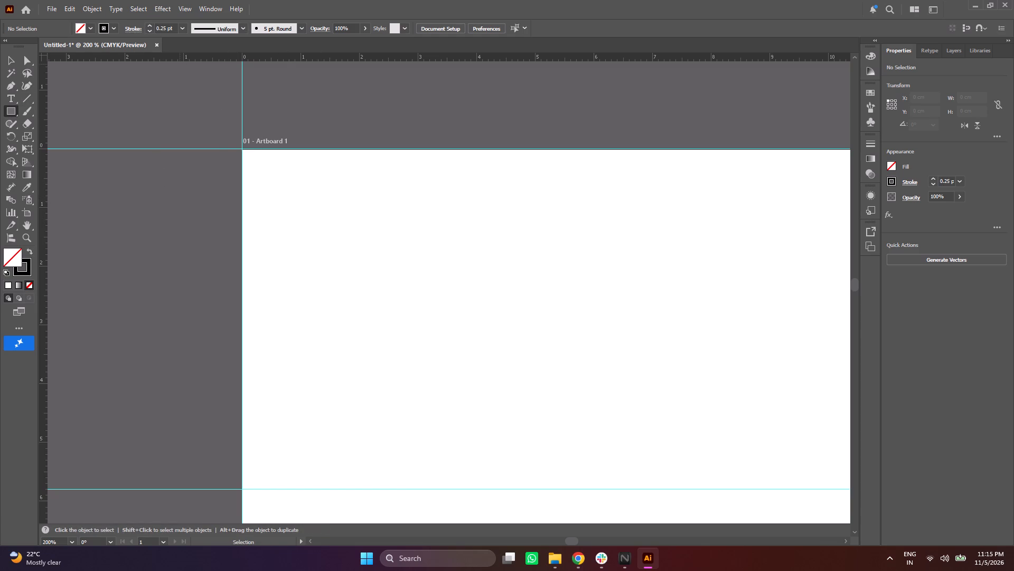
{"action": "left_click", "coordinate": [179, 32]}
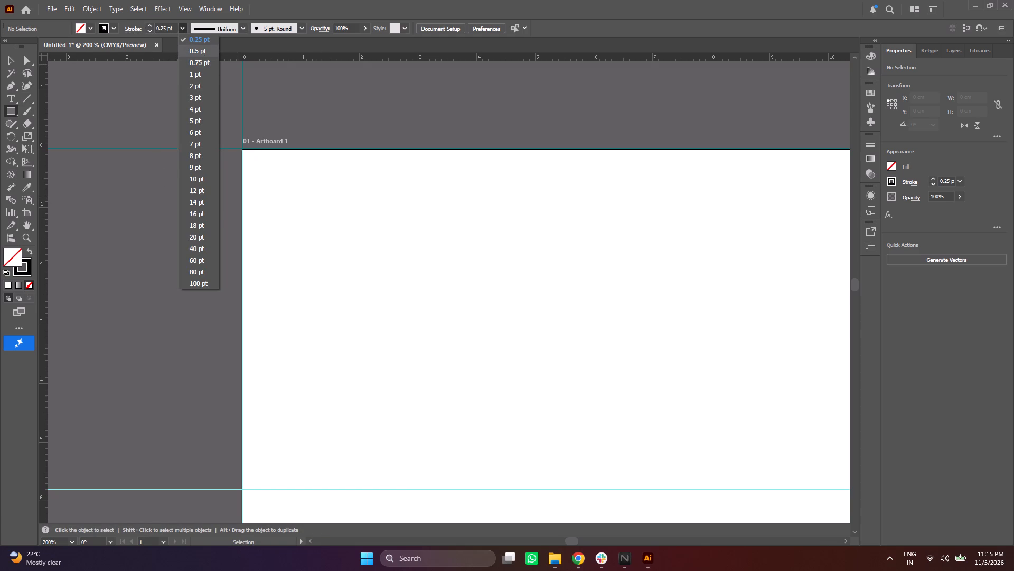
{"action": "left_click", "coordinate": [204, 44]}
{"action": "left_click", "coordinate": [275, 182]}
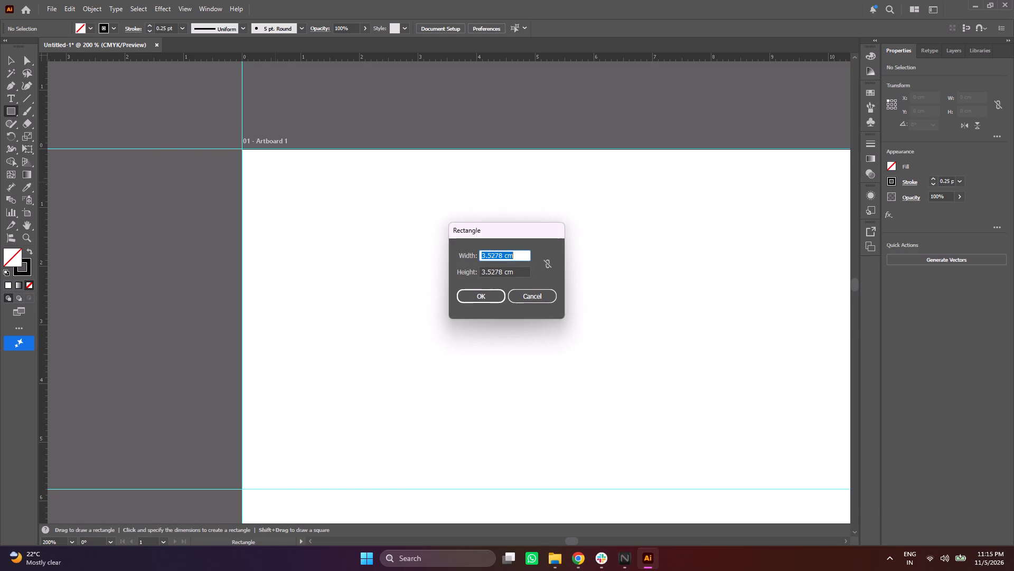
{"action": "type", "text": "2."}
{"action": "key", "text": "2"}
{"action": "left_click_drag", "start_coordinate": [518, 273], "coordinate": [465, 276]}
{"action": "type", "text": "2.5"}
{"action": "key", "text": "Return"}
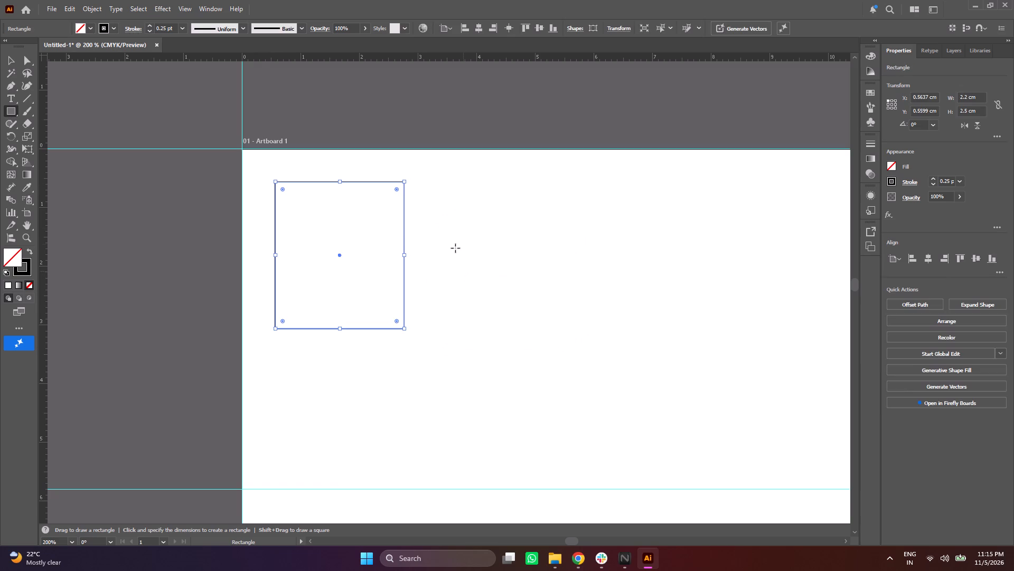
Set the rectangle's stroke weight to 0.75 pt.
{"action": "left_click", "coordinate": [149, 27]}
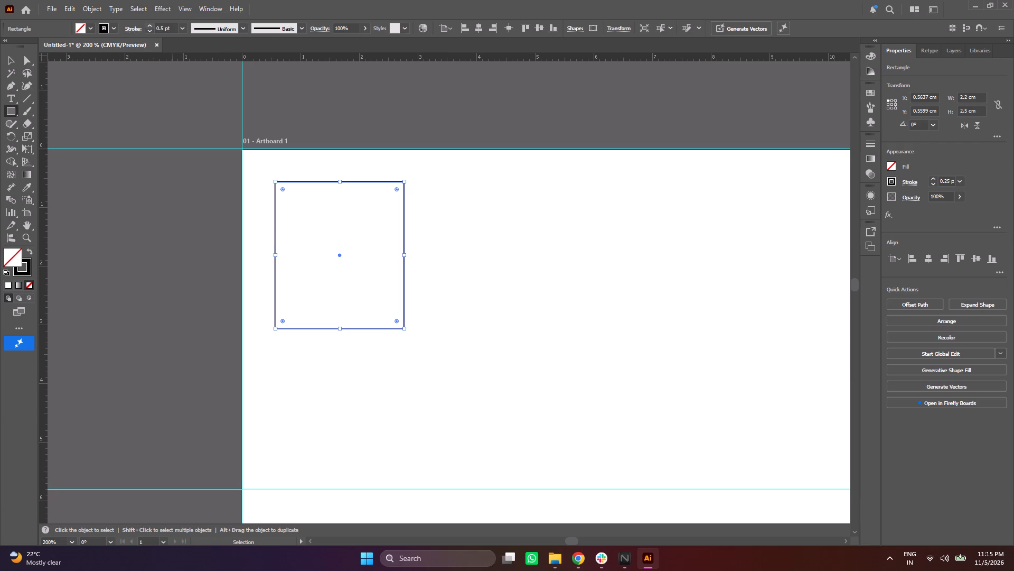
{"action": "left_click", "coordinate": [8, 59]}
{"action": "left_click", "coordinate": [139, 93]}
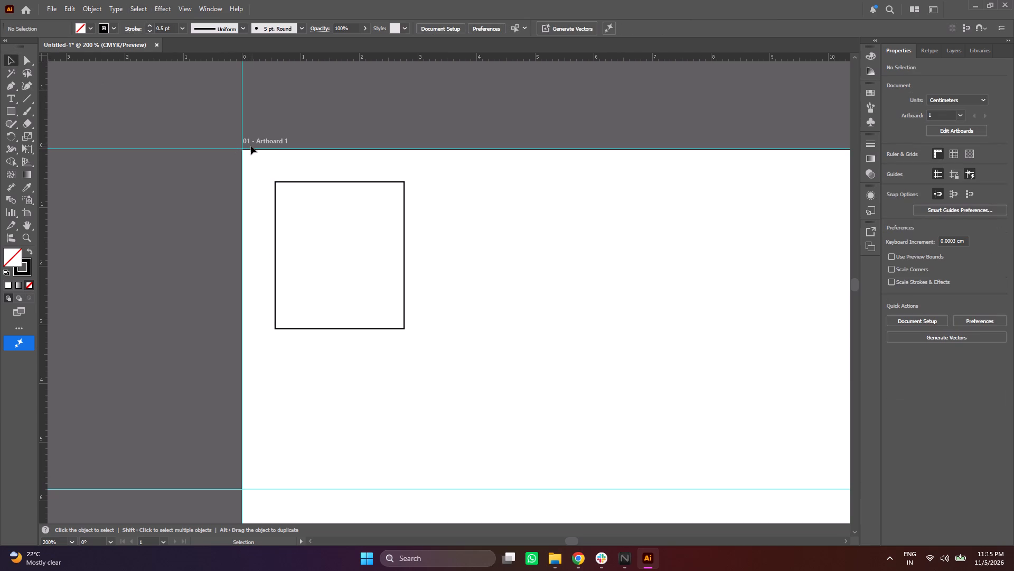
{"action": "left_click", "coordinate": [291, 181]}
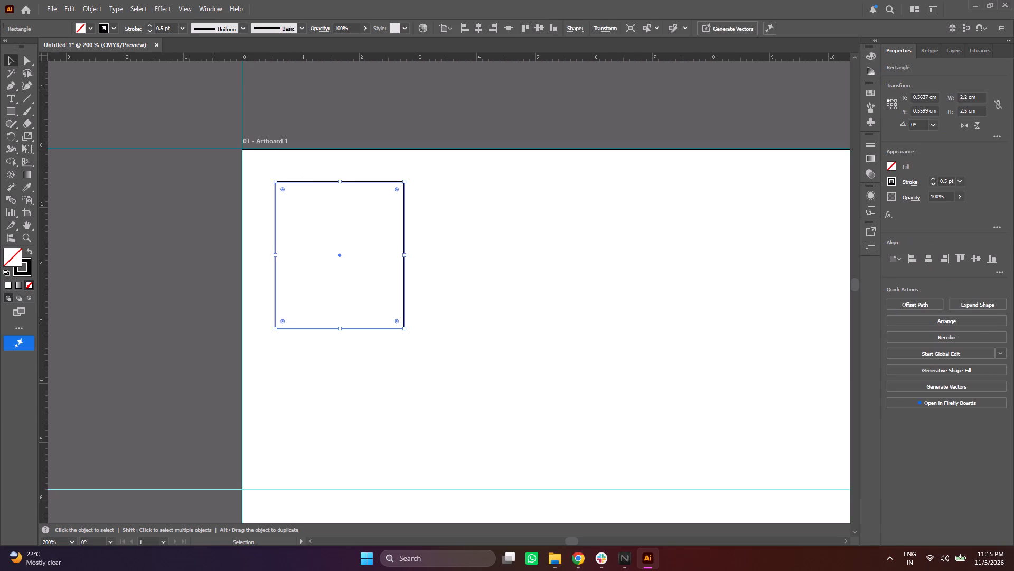
{"action": "left_click", "coordinate": [151, 23]}
{"action": "left_click", "coordinate": [283, 78]}
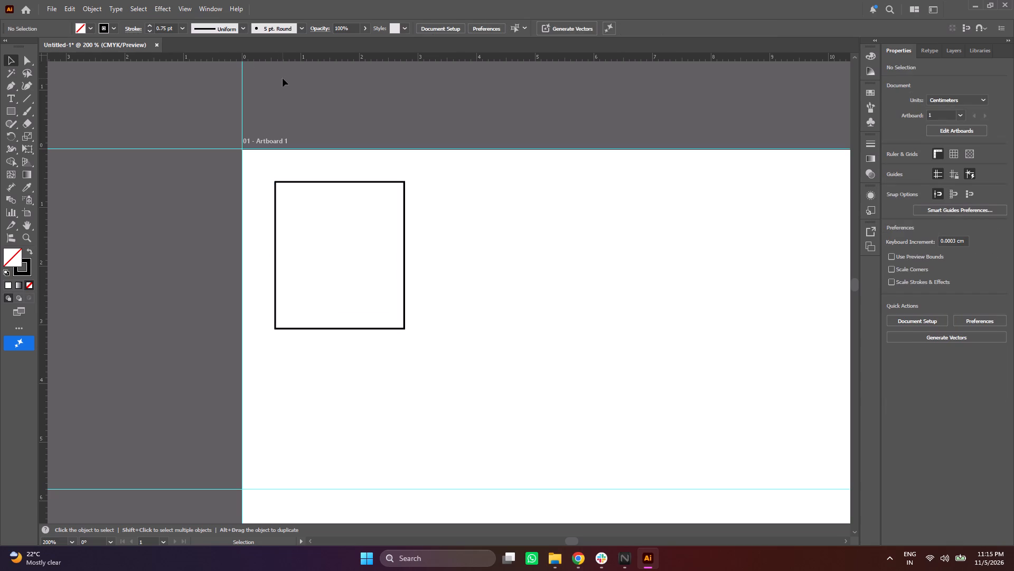
Add a vertical guide crossing the rectangle and set its X position to 1.3 cm.
{"action": "left_click_drag", "start_coordinate": [48, 173], "coordinate": [229, 156]}
{"action": "left_click_drag", "start_coordinate": [229, 156], "coordinate": [292, 159]}
{"action": "left_click", "coordinate": [160, 194]}
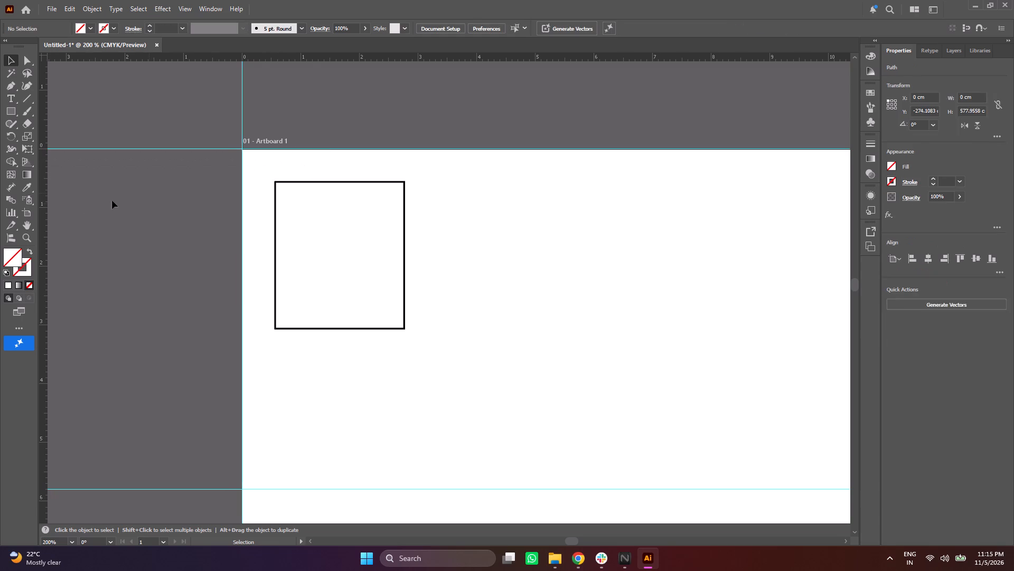
{"action": "left_click_drag", "start_coordinate": [45, 218], "coordinate": [283, 213]}
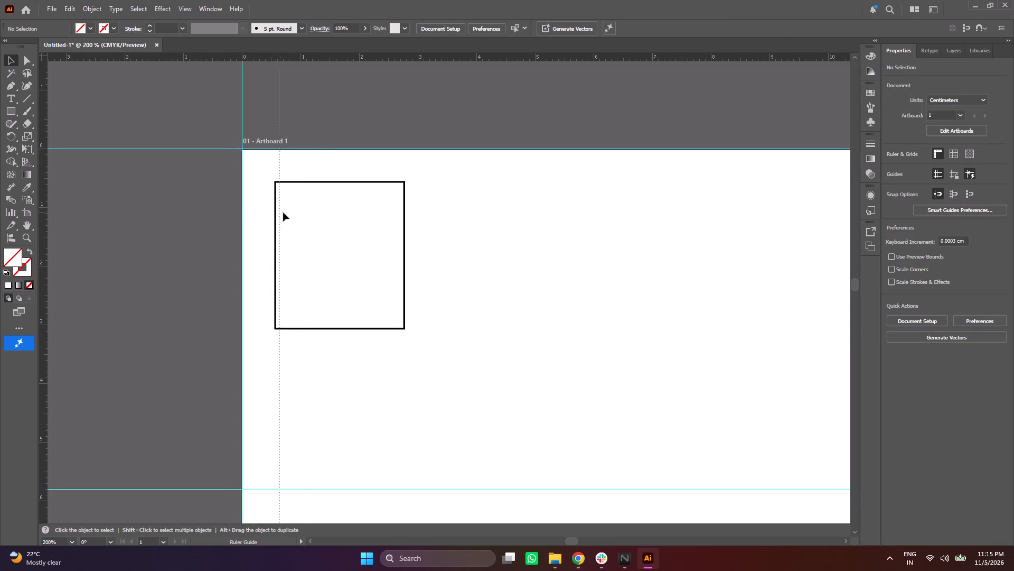
{"action": "left_click_drag", "start_coordinate": [283, 213], "coordinate": [307, 214]}
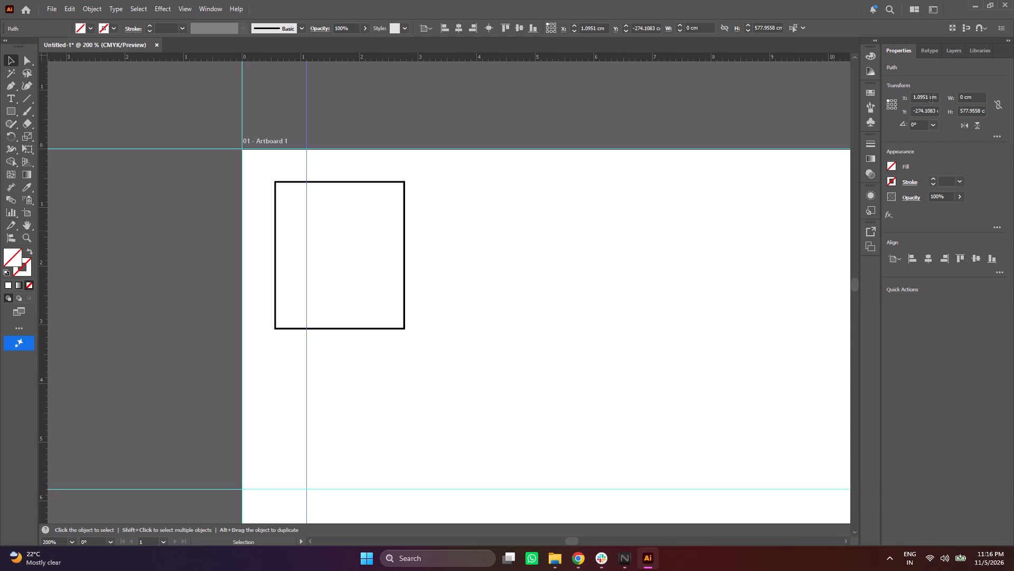
{"action": "double_click", "coordinate": [925, 97]}
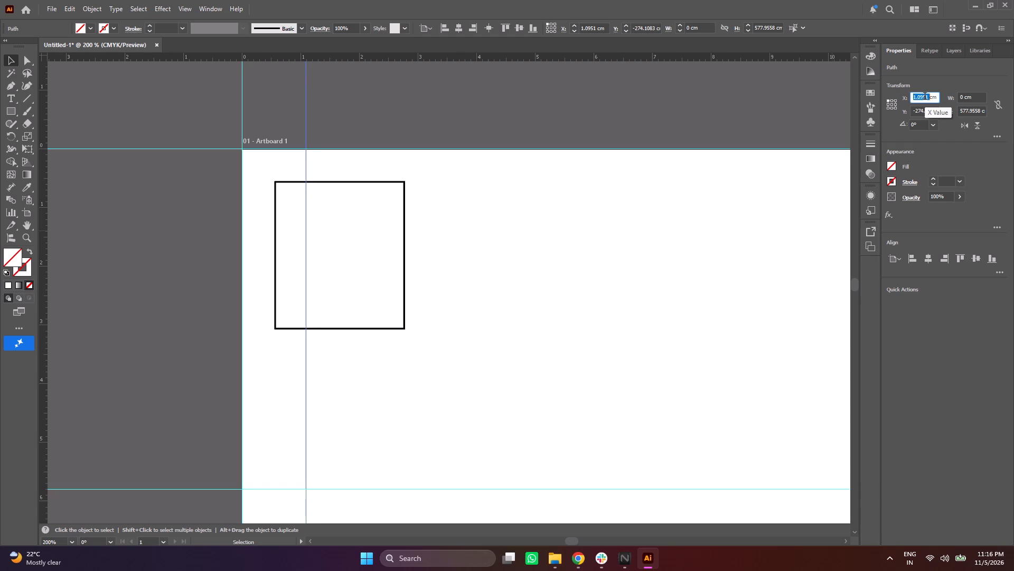
{"action": "key", "text": "1"}
{"action": "type", "text": ".3"}
{"action": "key", "text": "Return"}
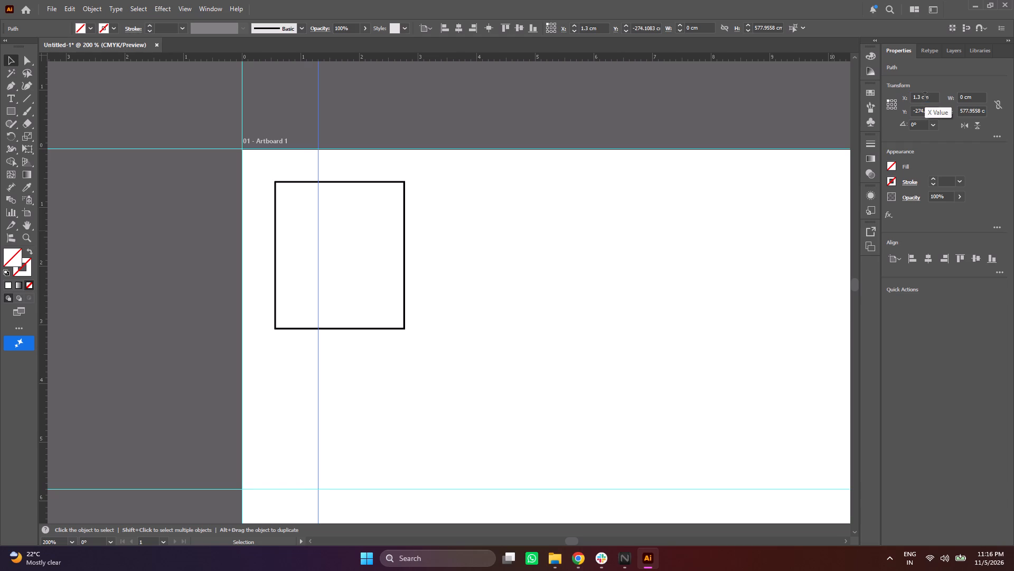
Move the rectangle so its left edge snaps to the 1.3 cm vertical guide.
{"action": "left_click_drag", "start_coordinate": [345, 182], "coordinate": [390, 194]}
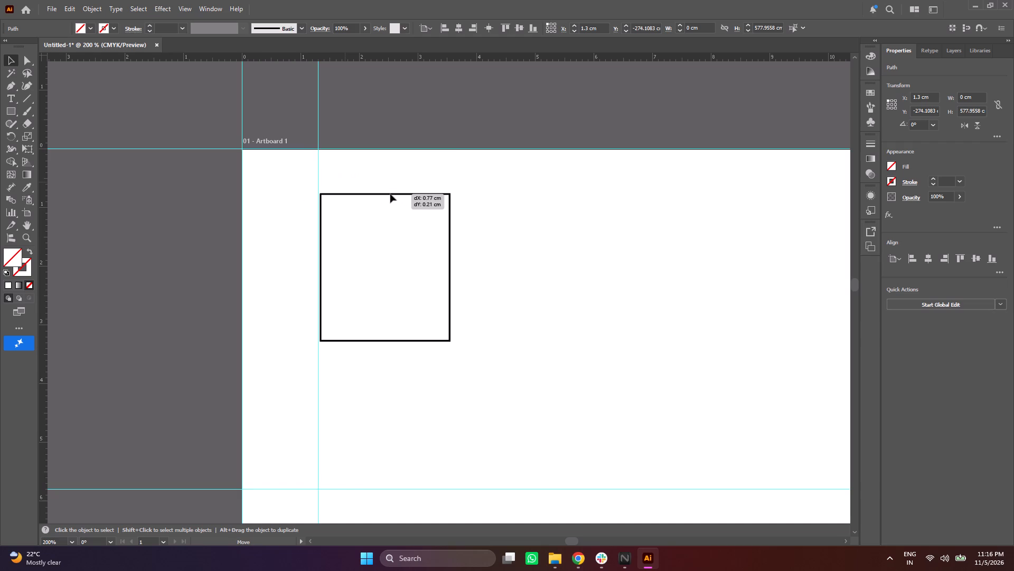
{"action": "left_click_drag", "start_coordinate": [390, 194], "coordinate": [390, 195]}
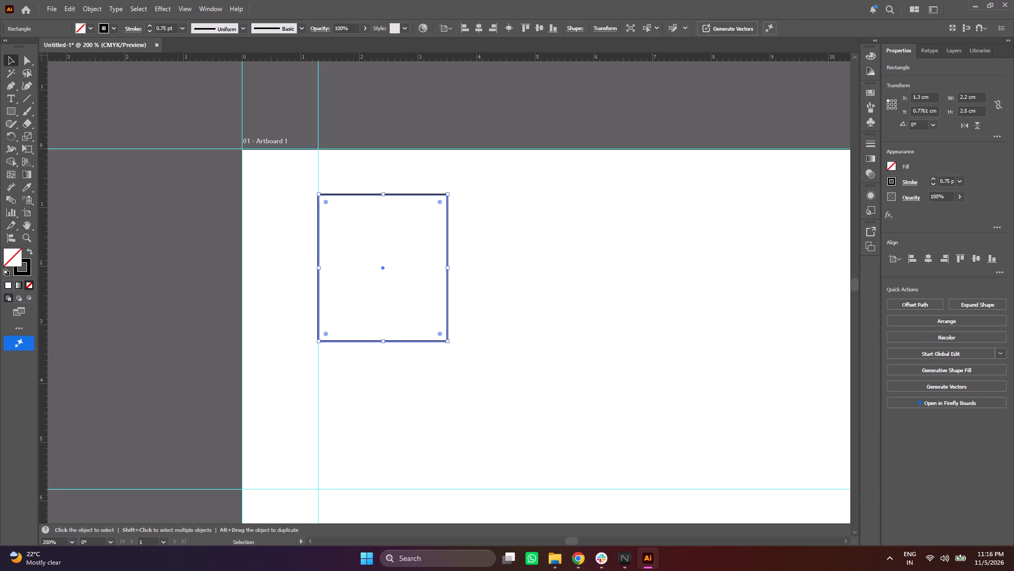
Add a horizontal guide near the top of the artboard and set its Y position to 2.1 cm.
{"action": "left_click", "coordinate": [520, 118]}
{"action": "left_click_drag", "start_coordinate": [518, 59], "coordinate": [513, 188]}
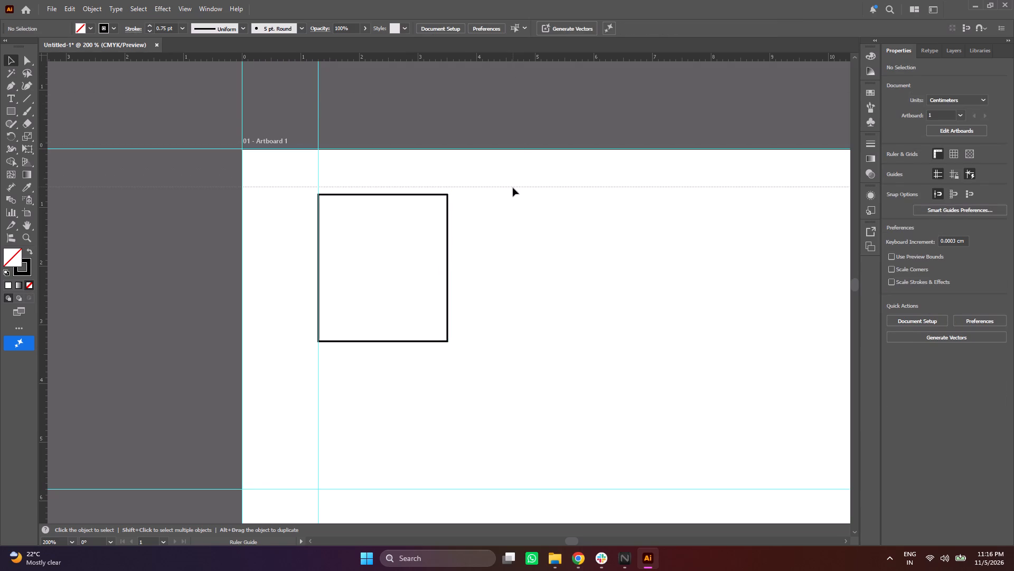
{"action": "left_click_drag", "start_coordinate": [513, 188], "coordinate": [513, 188]}
{"action": "double_click", "coordinate": [922, 113]}
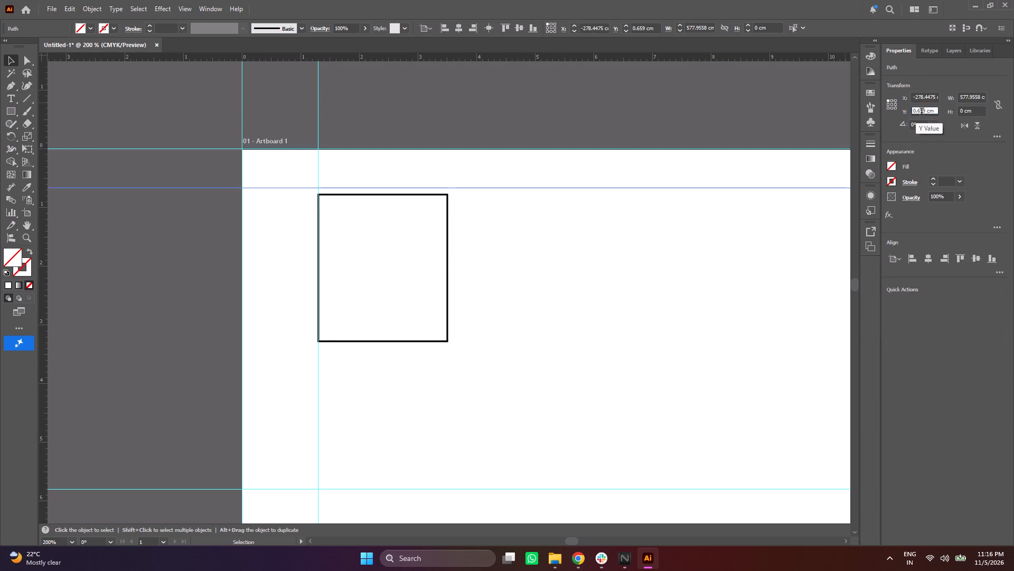
{"action": "type", "text": "2."}
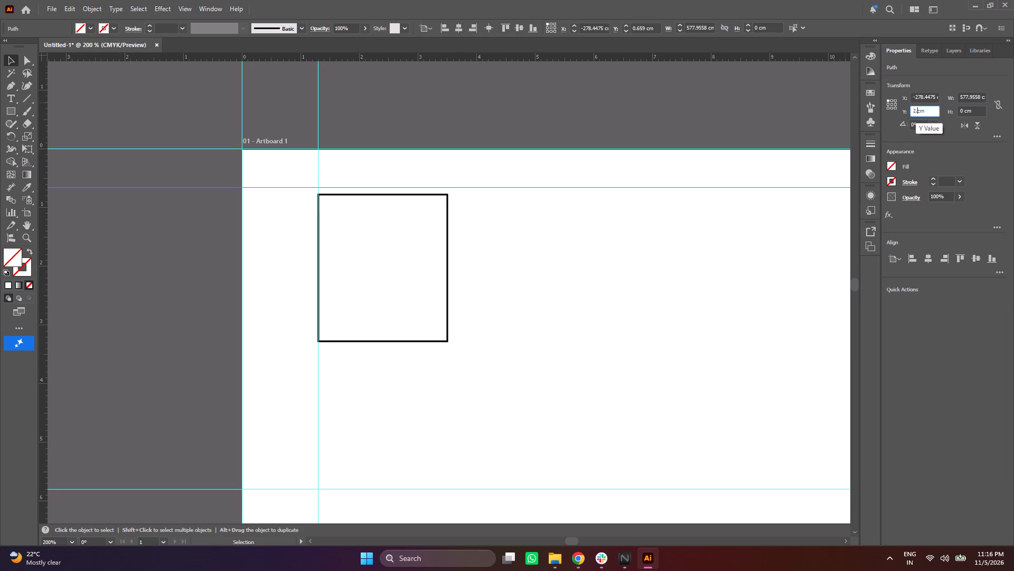
{"action": "key", "text": "1"}
{"action": "key", "text": "Return"}
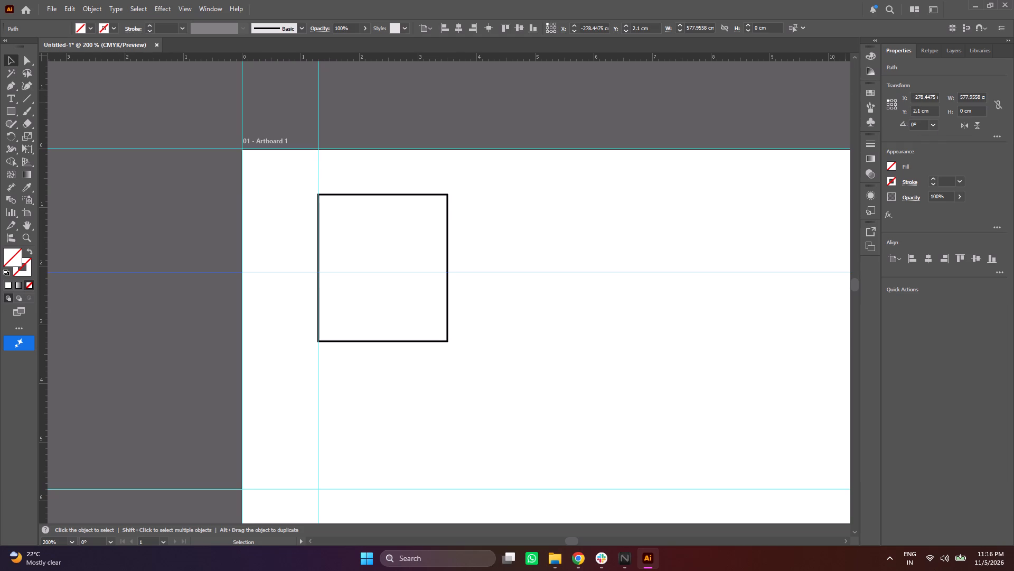
Move the rectangle down so its top edge sits just below the 2.1 cm horizontal guide.
{"action": "scroll", "coordinate": [757, 100], "scroll_direction": "down", "scroll_amount": 4}
{"action": "scroll", "coordinate": [549, 225], "scroll_direction": "down", "scroll_amount": 5}
{"action": "left_click_drag", "start_coordinate": [447, 227], "coordinate": [453, 240]}
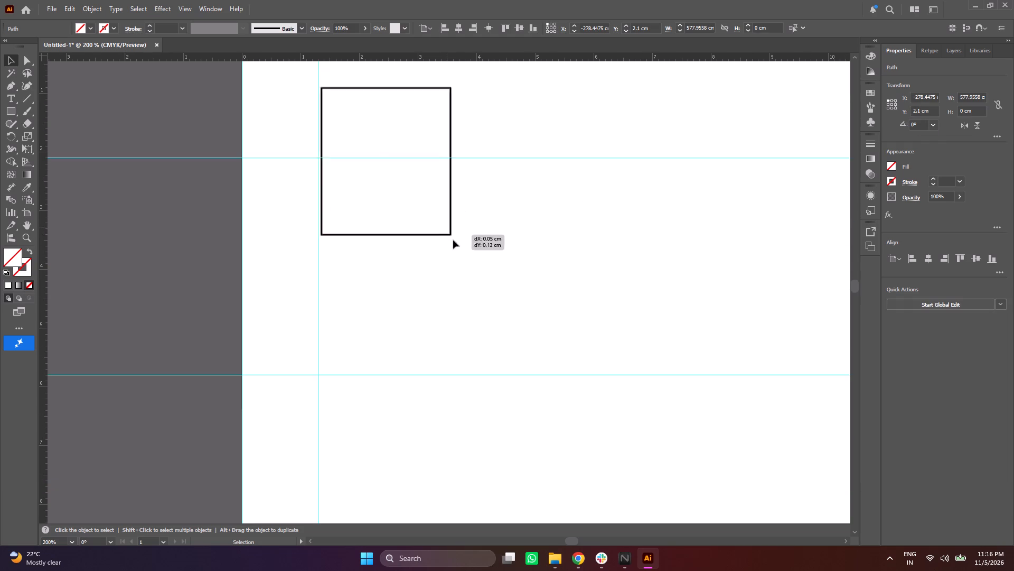
{"action": "left_click_drag", "start_coordinate": [453, 240], "coordinate": [450, 306]}
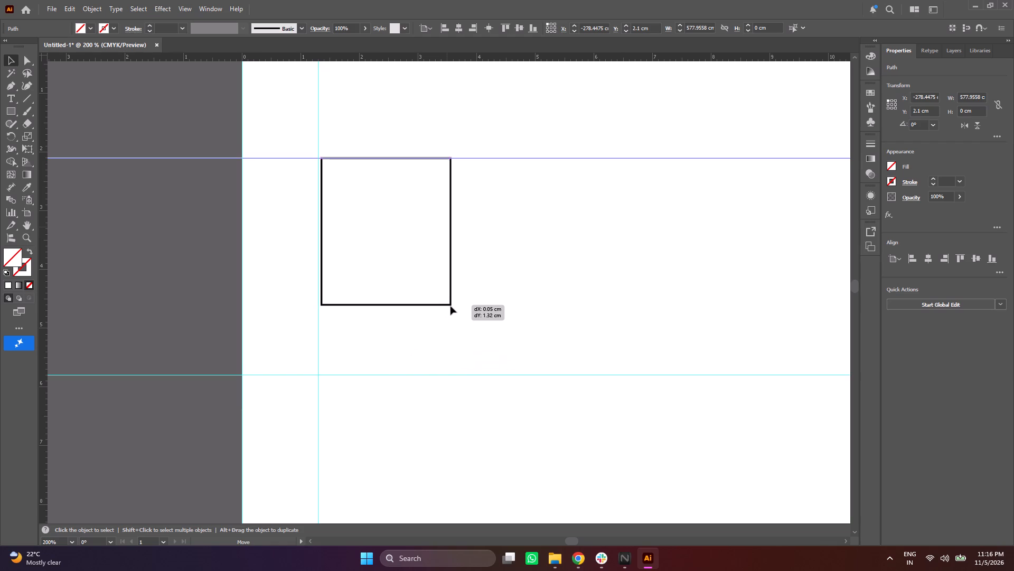
{"action": "left_click_drag", "start_coordinate": [450, 306], "coordinate": [452, 309]}
Nudge the rectangle up in fine increments toward the 2.1 cm horizontal guide, to a Y position of about 2.12 cm.
{"action": "key", "text": "Up"}
{"action": "key", "text": "Up"}
{"action": "key", "text": "Up"}
{"action": "key", "text": "Up"}
{"action": "key", "text": "Up"}
{"action": "key", "text": "Up"}
{"action": "key", "text": "Up"}
{"action": "key", "text": "Up"}
{"action": "key", "text": "Up"}
{"action": "key", "text": "Up"}
{"action": "key", "text": "Up"}
{"action": "key", "text": "Up"}
{"action": "key", "text": "Up"}
{"action": "key", "text": "Up"}
{"action": "key", "text": "Up"}
{"action": "key", "text": "Up"}
{"action": "key", "text": "Up"}
{"action": "key", "text": "Up"}
{"action": "key", "text": "Up"}
{"action": "key", "text": "Up"}
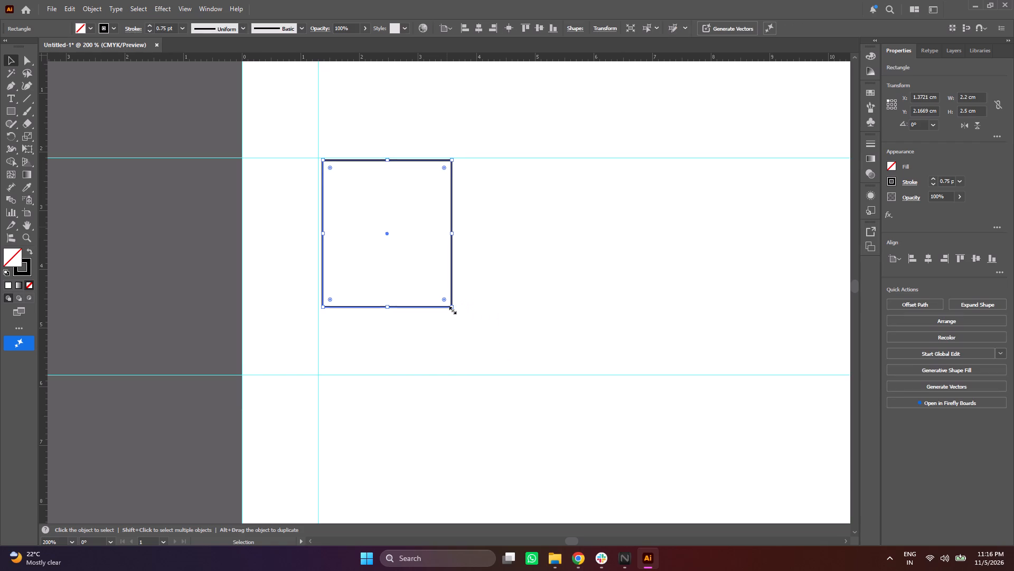
{"action": "key", "text": "Up"}
{"action": "key", "text": "Up"}
{"action": "key", "text": "Up"}
{"action": "key", "text": "Up"}
{"action": "key", "text": "Up"}
{"action": "key", "text": "Up"}
{"action": "key", "text": "Up"}
{"action": "key", "text": "Up"}
{"action": "key", "text": "Up"}
{"action": "key", "text": "Up"}
{"action": "key", "text": "Up"}
{"action": "key", "text": "Up"}
{"action": "key", "text": "Up"}
{"action": "key", "text": "Up"}
{"action": "key", "text": "Up"}
{"action": "key", "text": "Up"}
{"action": "key", "text": "Up"}
{"action": "key", "text": "Up"}
{"action": "key", "text": "Up"}
{"action": "key", "text": "Up"}
{"action": "key", "text": "Up"}
{"action": "key", "text": "Up"}
{"action": "key", "text": "Up"}
{"action": "key", "text": "Up"}
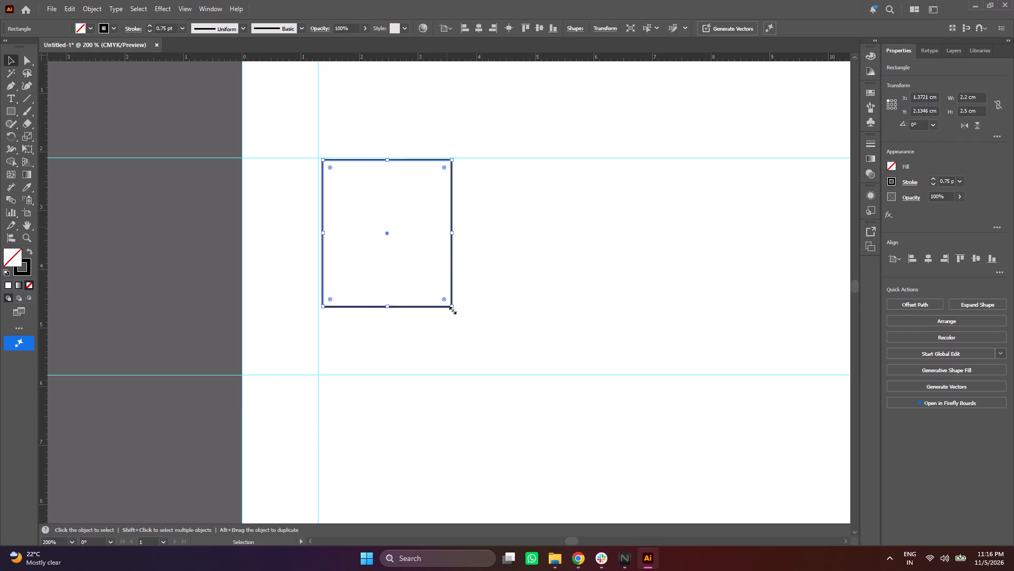
{"action": "key", "text": "Up"}
{"action": "key", "text": "Up"}
{"action": "key", "text": "Up"}
{"action": "key", "text": "Up"}
{"action": "key", "text": "Up"}
{"action": "key", "text": "Up"}
{"action": "key", "text": "Up"}
{"action": "key", "text": "Up"}
{"action": "key", "text": "Up"}
{"action": "key", "text": "Up"}
{"action": "key", "text": "Up"}
{"action": "key", "text": "Up"}
{"action": "key", "text": "Up"}
{"action": "key", "text": "Up"}
{"action": "key", "text": "Up"}
{"action": "key", "text": "Up"}
{"action": "key", "text": "Up"}
{"action": "key", "text": "Up"}
{"action": "key", "text": "Up"}
{"action": "key", "text": "Up"}
{"action": "key", "text": "Up"}
{"action": "key", "text": "Up"}
{"action": "key", "text": "Up"}
{"action": "key", "text": "Up"}
{"action": "key", "text": "Up"}
{"action": "key", "text": "Up"}
{"action": "key", "text": "Up"}
{"action": "key", "text": "Up"}
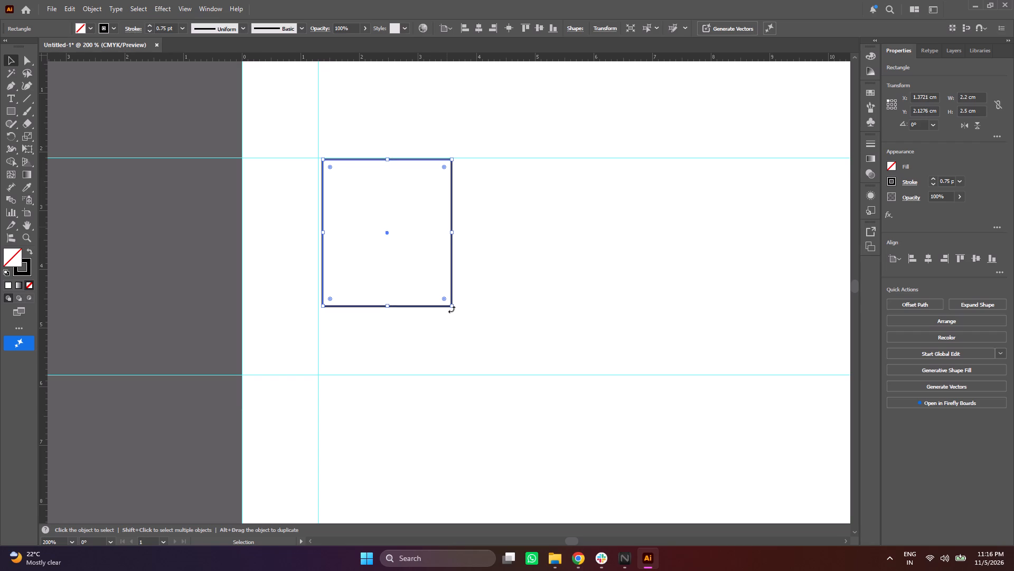
Nudge the rectangle left in fine increments toward the 1.3 cm vertical guide, to an X position of about 1.32 cm, and deselect it.
{"action": "key", "text": "Left"}
{"action": "key", "text": "Left"}
{"action": "key", "text": "Left"}
{"action": "key", "text": "Left"}
{"action": "key", "text": "Left"}
{"action": "key", "text": "Left"}
{"action": "key", "text": "Left"}
{"action": "key", "text": "Left"}
{"action": "key", "text": "Left"}
{"action": "key", "text": "Left"}
{"action": "key", "text": "Left"}
{"action": "key", "text": "Left"}
{"action": "key", "text": "Left"}
{"action": "key", "text": "Left"}
{"action": "key", "text": "Left"}
{"action": "key", "text": "Left"}
{"action": "key", "text": "Left"}
{"action": "key", "text": "Left"}
{"action": "key", "text": "Left"}
{"action": "key", "text": "Left"}
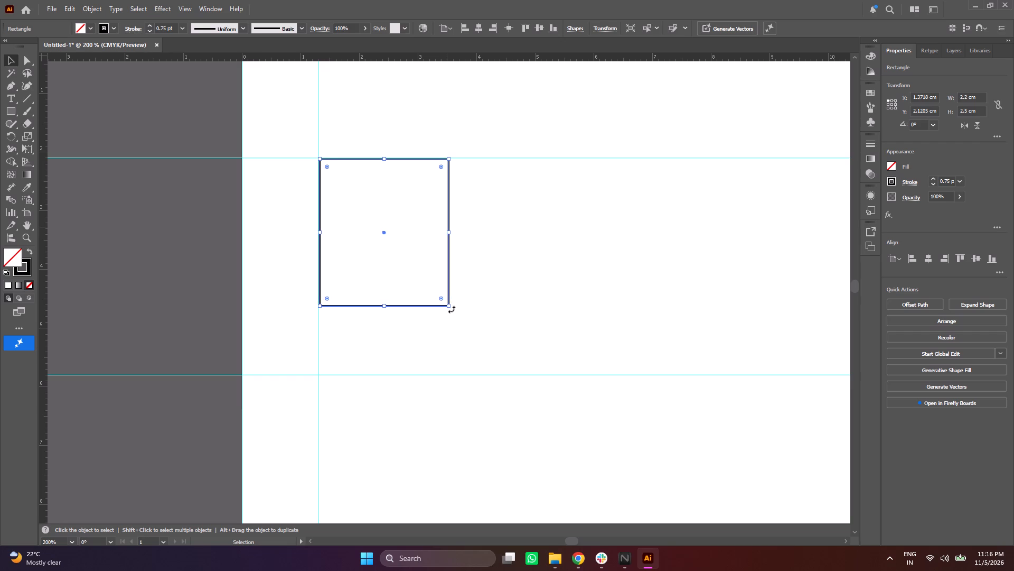
{"action": "left_click", "coordinate": [512, 280]}
Switch to File Explorer and rotate the logo photo in the Gallery counterclockwise.
{"action": "left_click", "coordinate": [562, 552]}
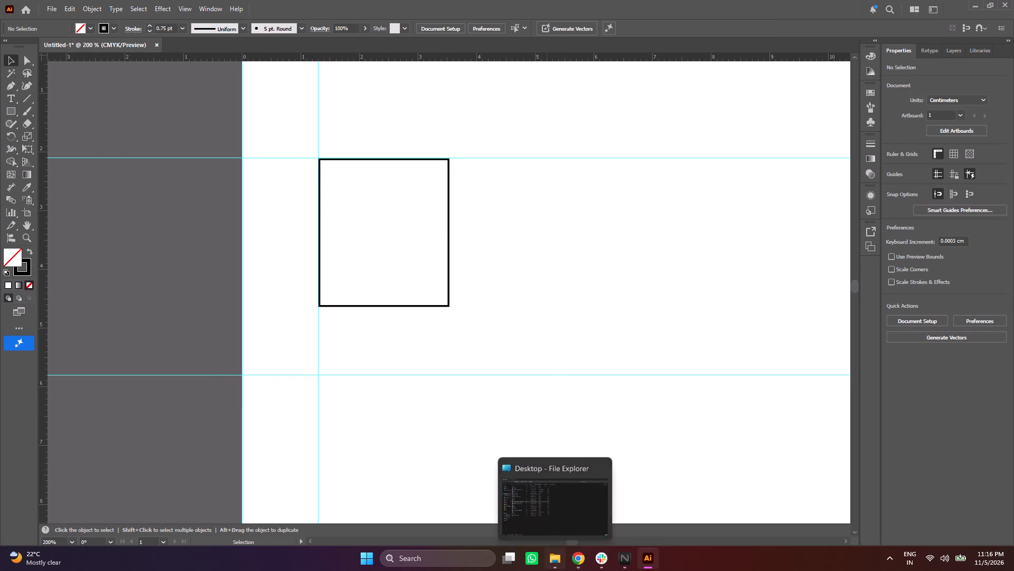
{"action": "left_click", "coordinate": [38, 95]}
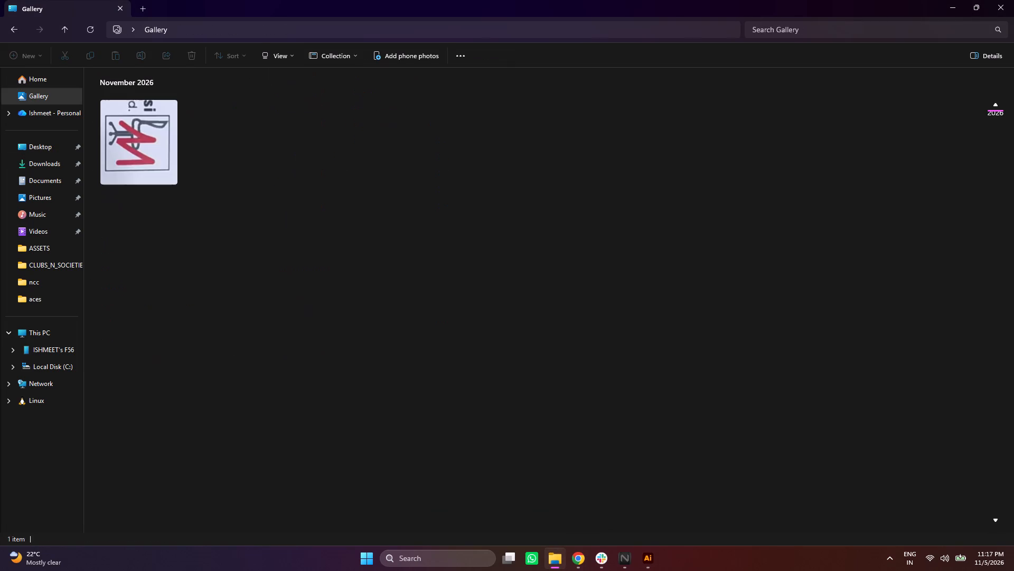
{"action": "left_click", "coordinate": [140, 153]}
{"action": "left_click", "coordinate": [489, 60]}
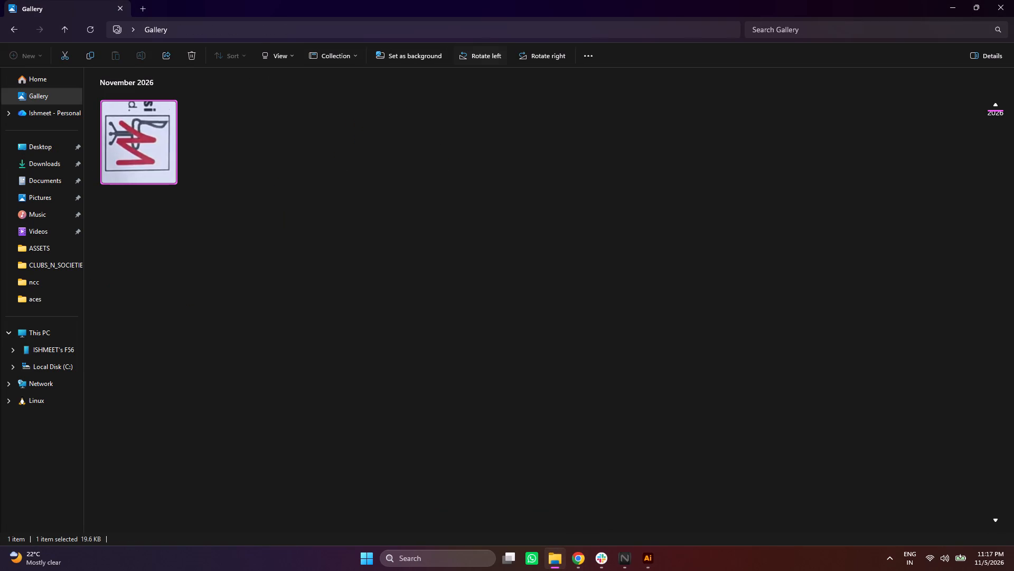
Open the logo photo from the Gallery for viewing.
{"action": "left_click", "coordinate": [149, 151]}
{"action": "left_click", "coordinate": [149, 151]}
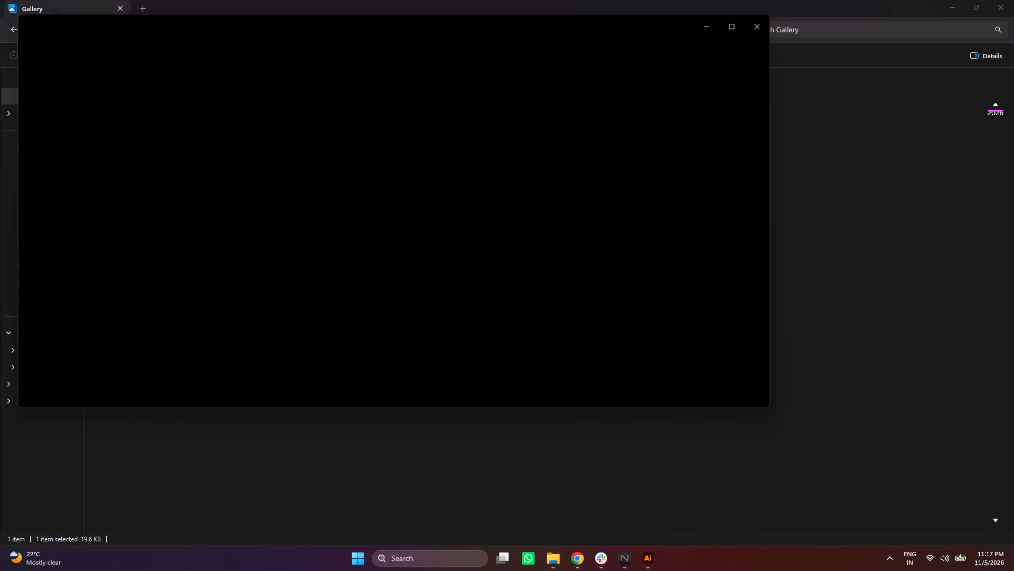
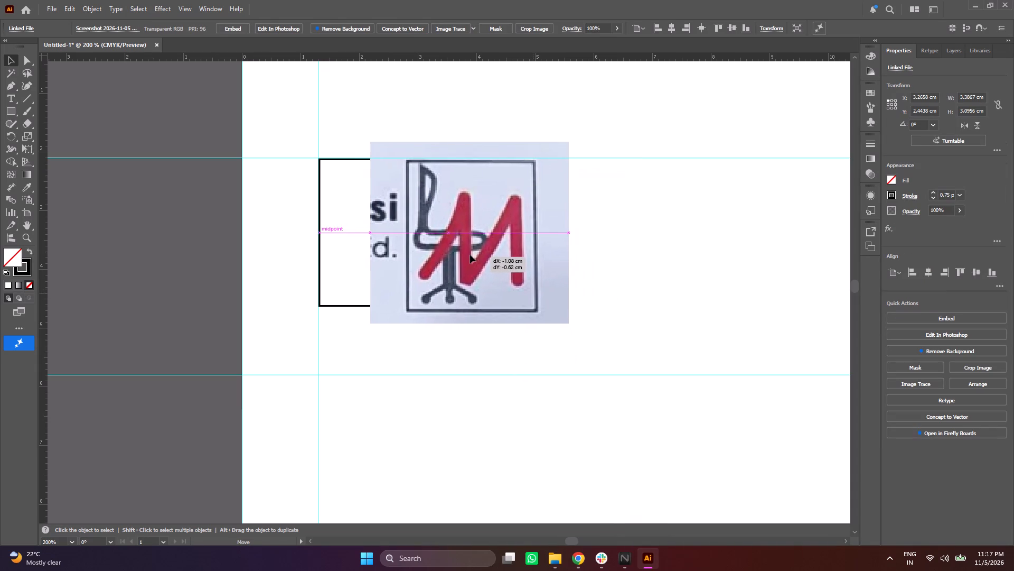
Place the linked logo screenshot partly over the frame rectangle and reduce its opacity to 35%.
{"action": "left_click_drag", "start_coordinate": [470, 255], "coordinate": [470, 254]}
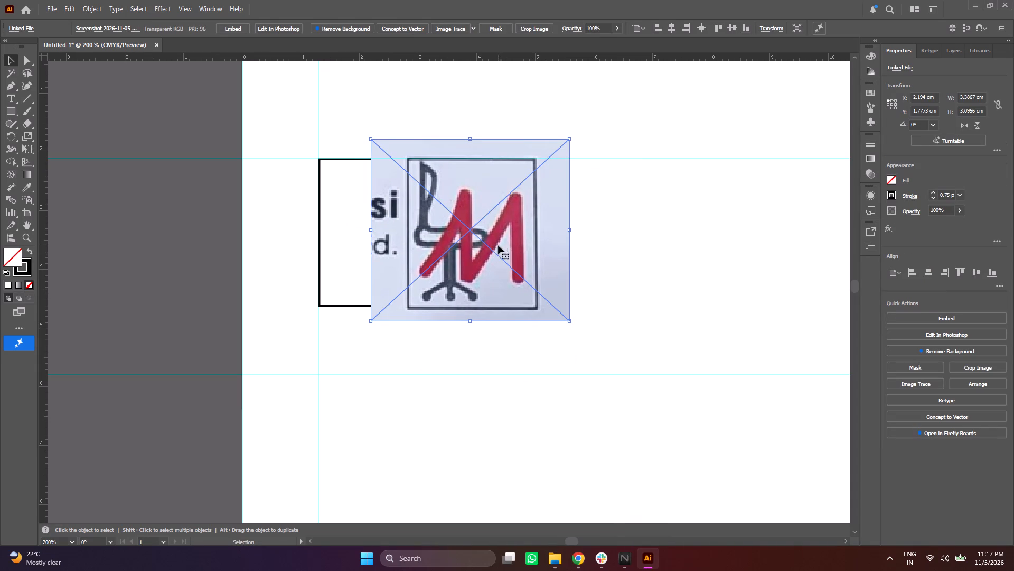
{"action": "left_click", "coordinate": [624, 30]}
{"action": "left_click", "coordinate": [617, 28]}
{"action": "left_click_drag", "start_coordinate": [612, 39], "coordinate": [588, 38]}
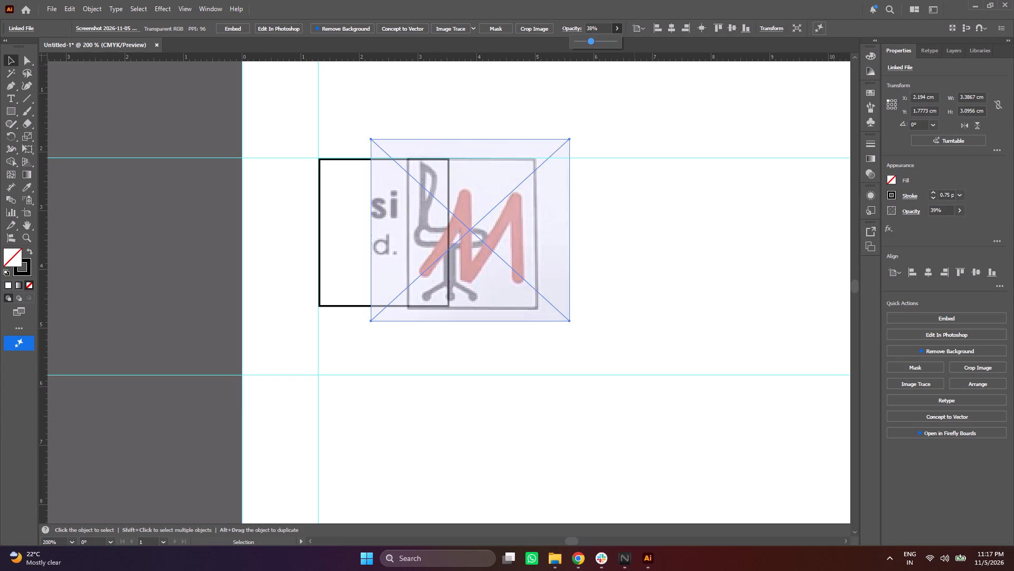
{"action": "left_click_drag", "start_coordinate": [588, 38], "coordinate": [587, 38]}
Move the faded logo image so its printed border overlays the frame rectangle, at about X 0.68 cm, Y 1.76 cm.
{"action": "left_click_drag", "start_coordinate": [483, 239], "coordinate": [397, 240]}
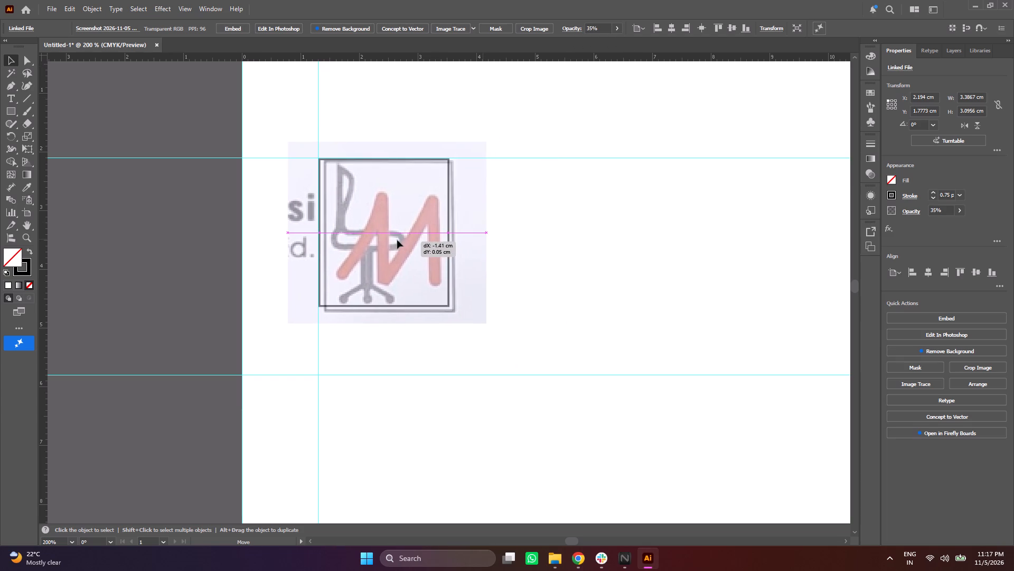
{"action": "left_click_drag", "start_coordinate": [397, 240], "coordinate": [394, 237]}
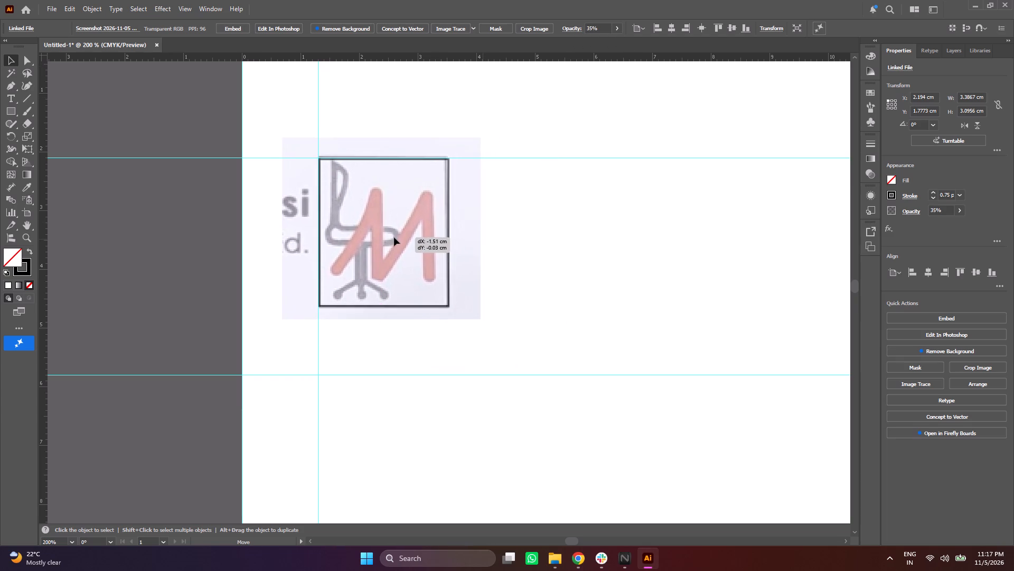
{"action": "left_click_drag", "start_coordinate": [394, 237], "coordinate": [394, 238]}
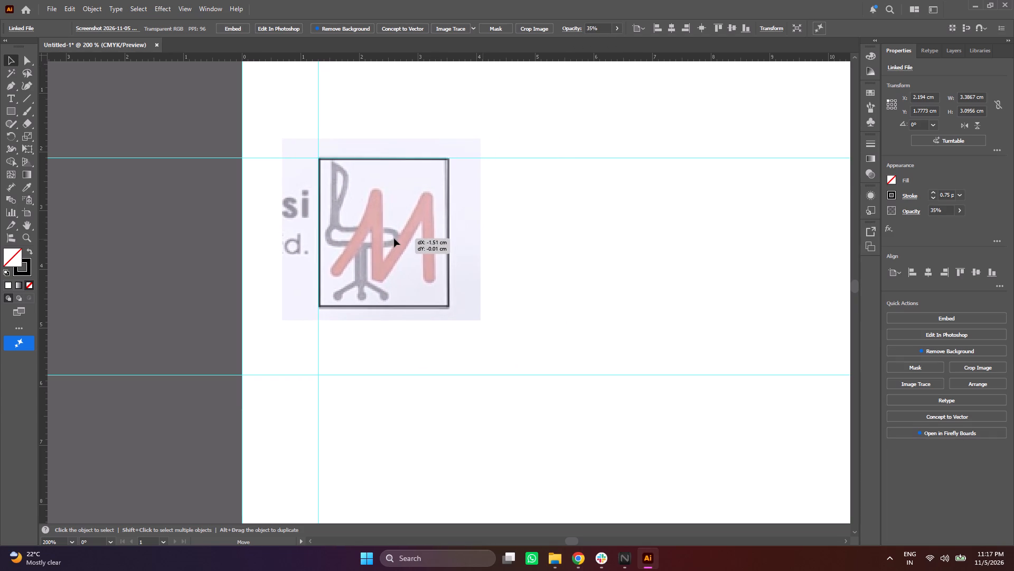
{"action": "left_click_drag", "start_coordinate": [394, 238], "coordinate": [394, 238]}
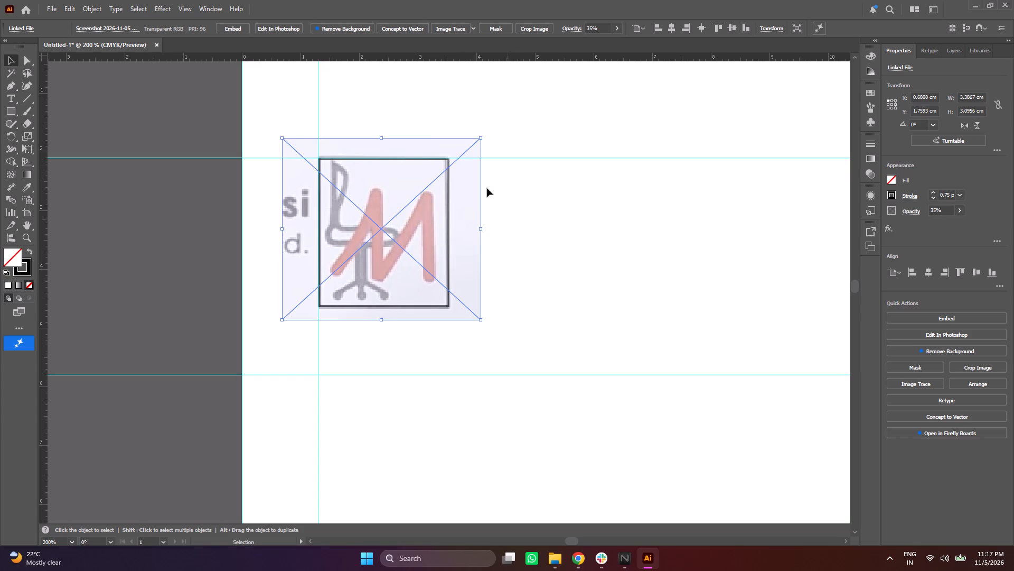
Stretch the logo image to about 3.40 × 3.05 cm so its printed border matches the frame rectangle.
{"action": "left_click", "coordinate": [382, 139]}
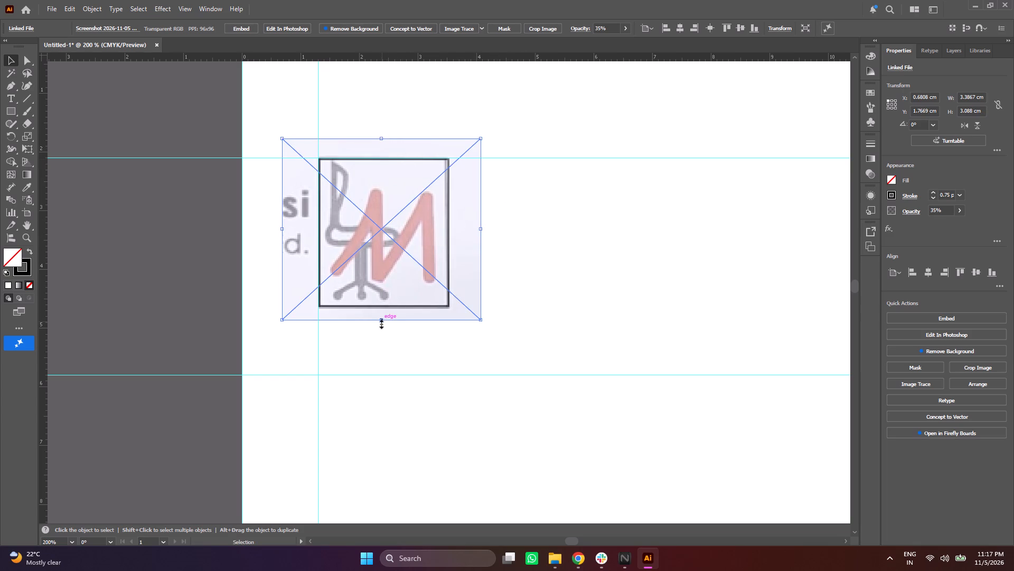
{"action": "left_click_drag", "start_coordinate": [380, 323], "coordinate": [381, 318]}
{"action": "left_click", "coordinate": [482, 227]}
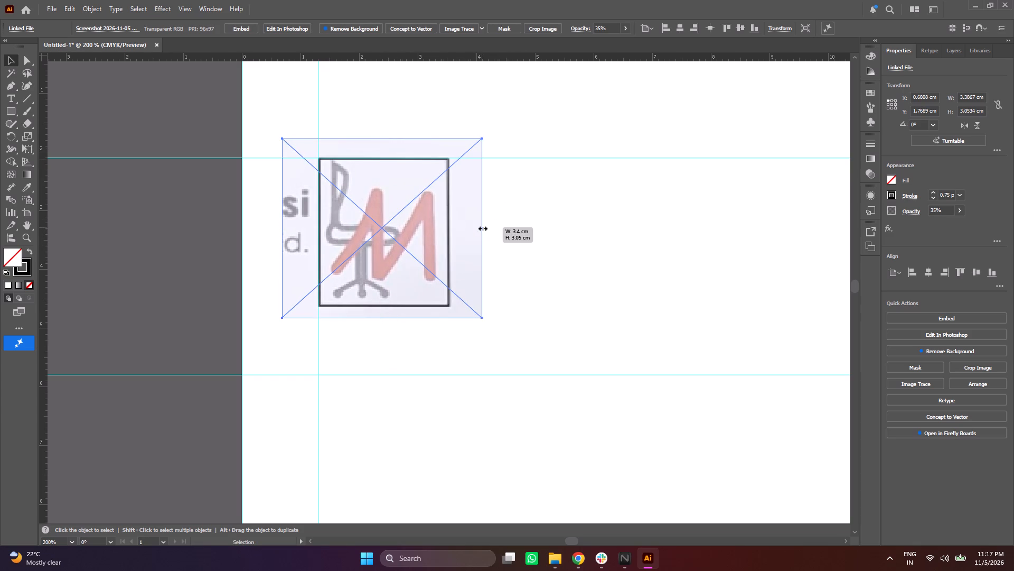
{"action": "left_click", "coordinate": [557, 235]}
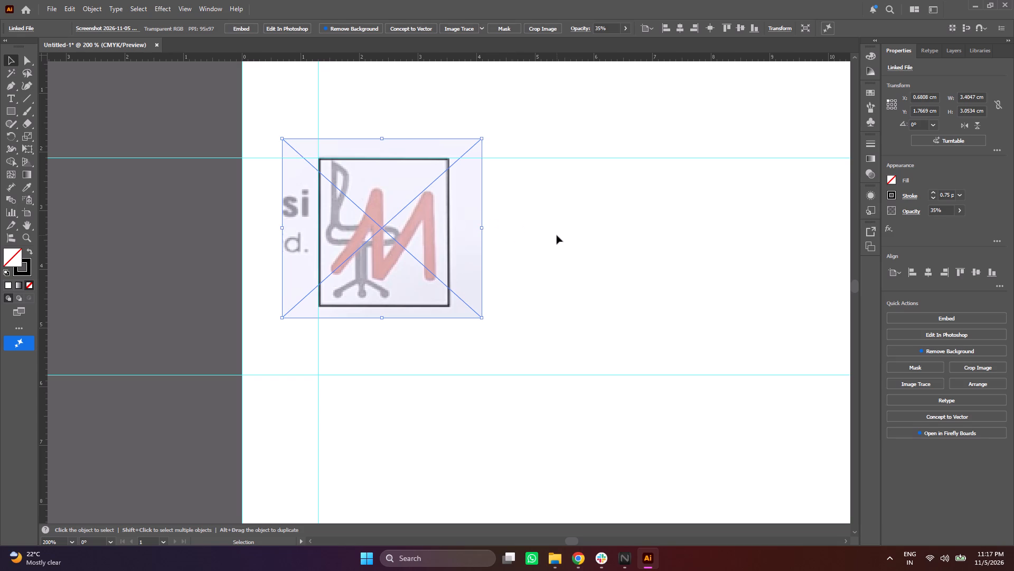
{"action": "left_click", "coordinate": [454, 231]}
Lock the linked logo image in Layer 1 as a tracing template.
{"action": "left_click", "coordinate": [947, 53]}
{"action": "left_click", "coordinate": [924, 88]}
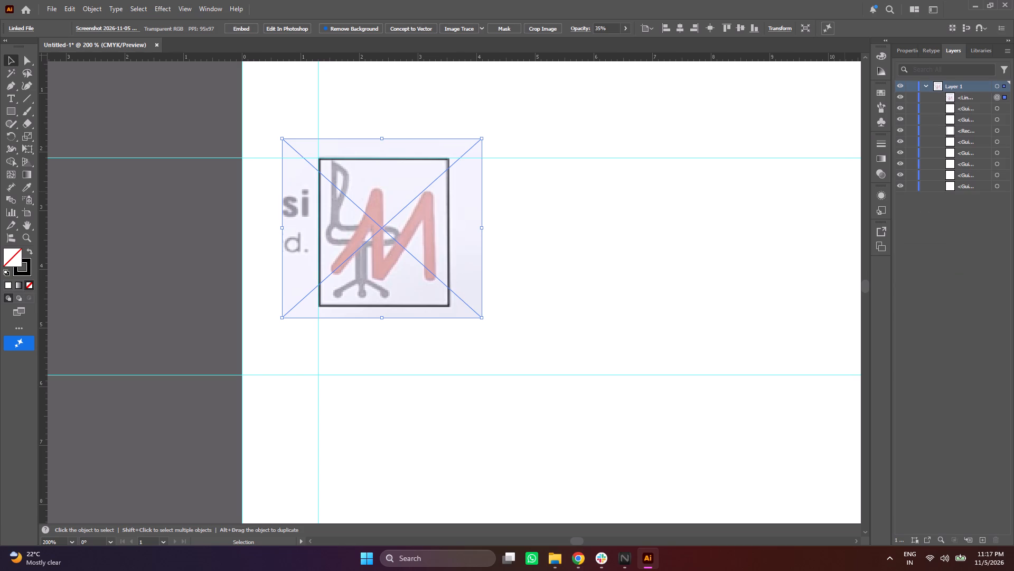
{"action": "left_click", "coordinate": [914, 98]}
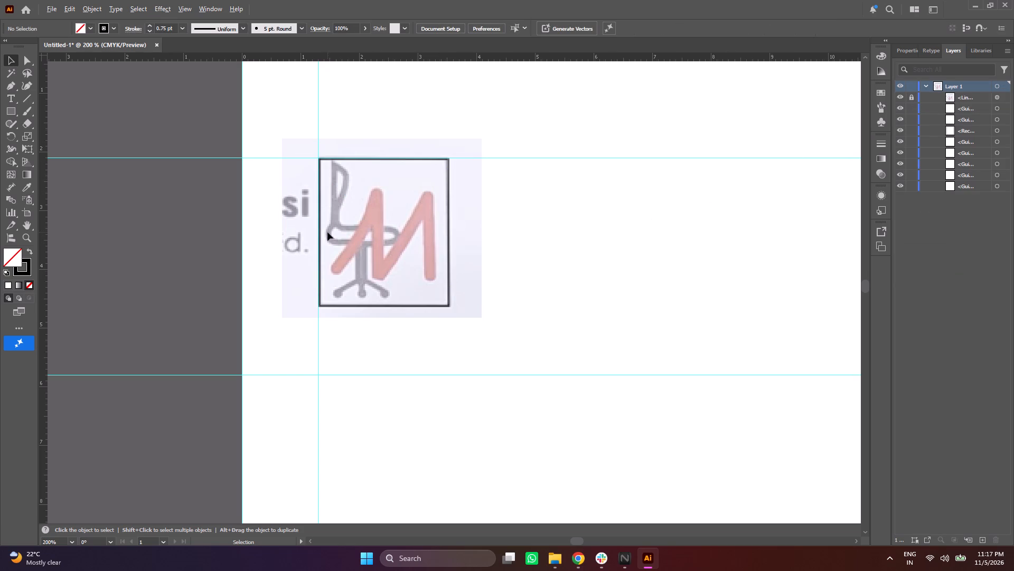
Trace the chair's backrest with the Pen tool, from an about 1.04 cm vertical rear edge around its curved front to the seat.
{"action": "scroll", "coordinate": [327, 231], "scroll_direction": "up", "scroll_amount": 3, "text": "alt"}
{"action": "scroll", "coordinate": [409, 200], "scroll_direction": "down", "scroll_amount": 1, "text": "alt"}
{"action": "middle_click_drag", "start_coordinate": [445, 96], "coordinate": [426, 149], "text": "alt"}
{"action": "scroll", "coordinate": [426, 149], "scroll_direction": "up", "scroll_amount": 1, "text": "alt"}
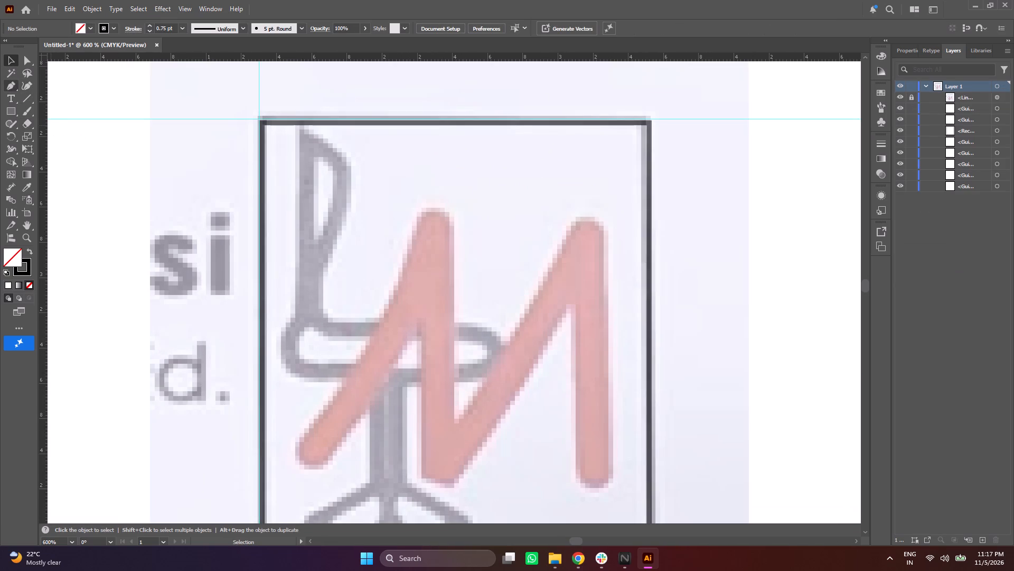
{"action": "left_click", "coordinate": [11, 89]}
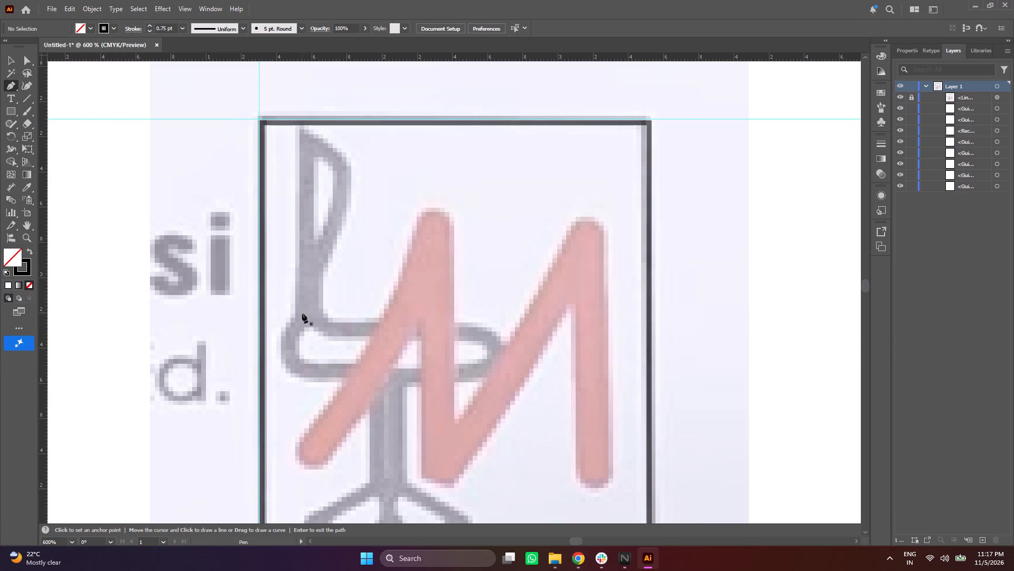
{"action": "left_click", "coordinate": [301, 314]}
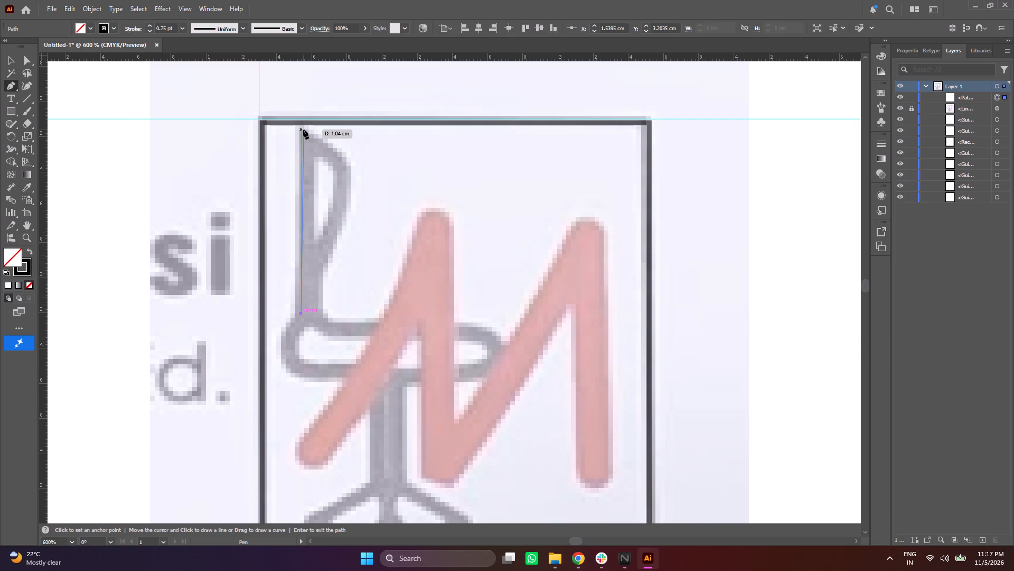
{"action": "left_click", "coordinate": [303, 130]}
{"action": "left_click_drag", "start_coordinate": [343, 181], "coordinate": [343, 187]}
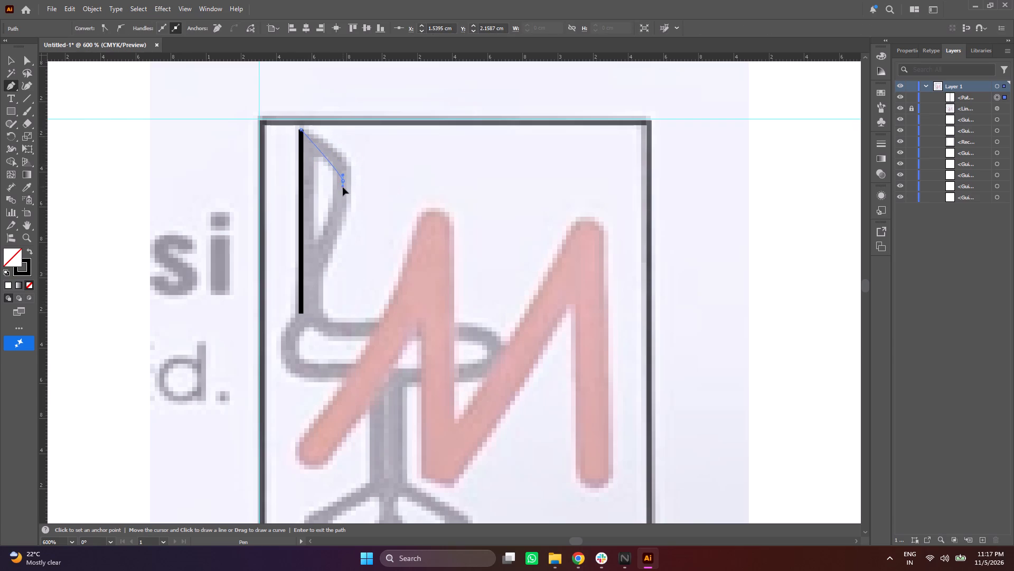
{"action": "left_click_drag", "start_coordinate": [343, 187], "coordinate": [345, 207]}
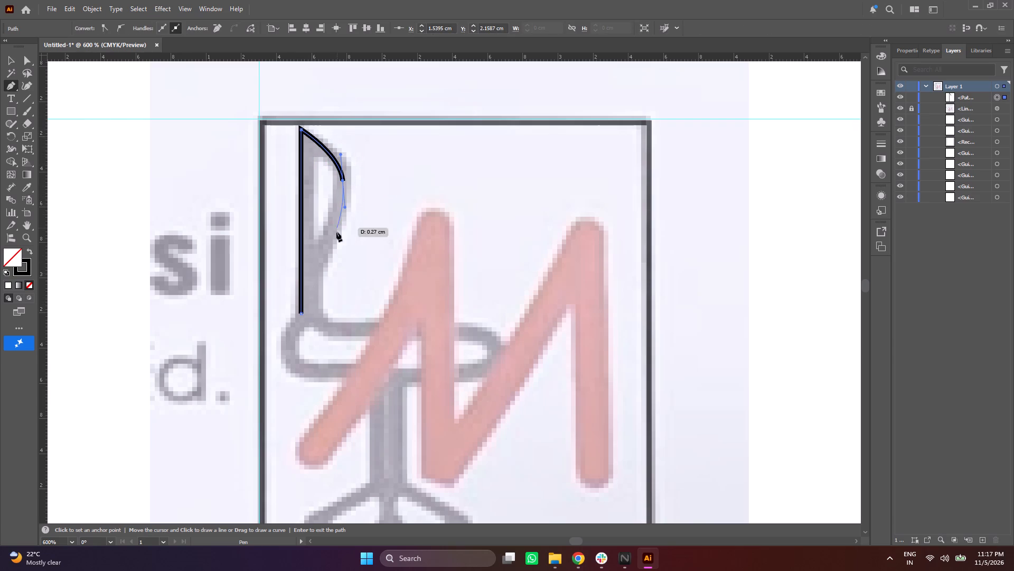
{"action": "left_click", "coordinate": [314, 260]}
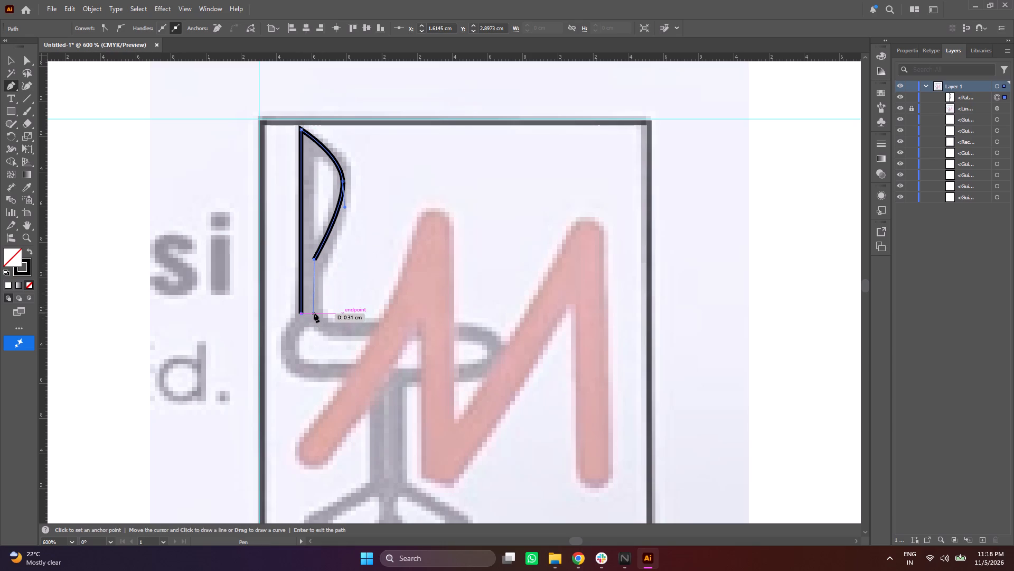
{"action": "left_click", "coordinate": [314, 316]}
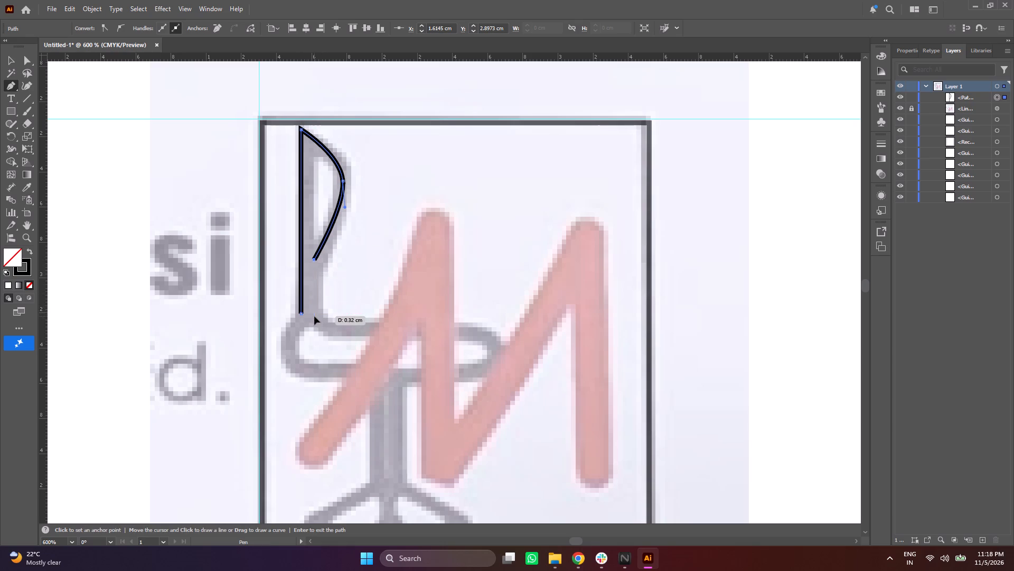
Continue the pen path around the chair's rounded seat, with an about 0.78 cm straight upper edge, and close it at the backrest's base.
{"action": "left_click_drag", "start_coordinate": [330, 329], "coordinate": [335, 330]}
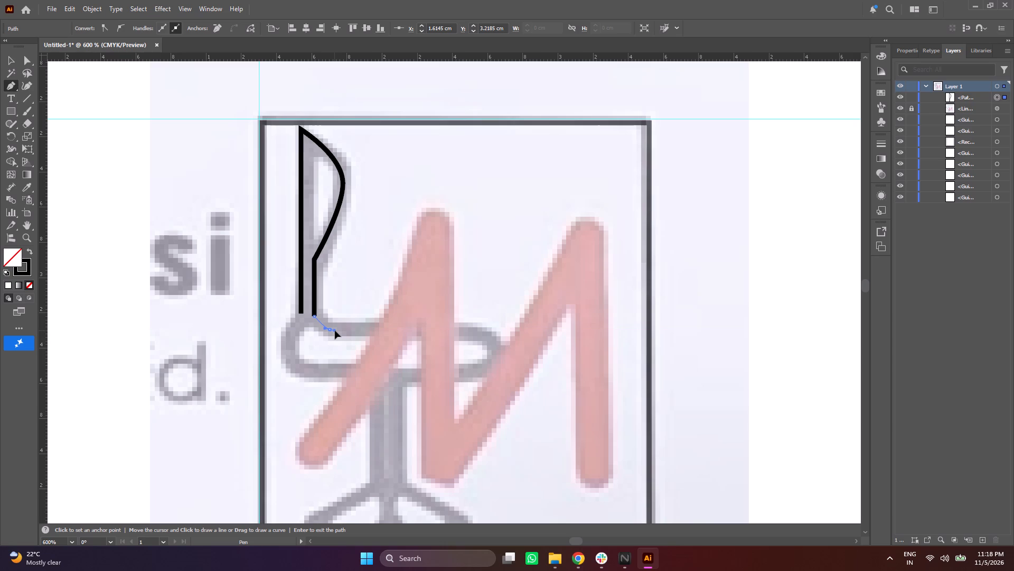
{"action": "left_click_drag", "start_coordinate": [335, 330], "coordinate": [336, 331]}
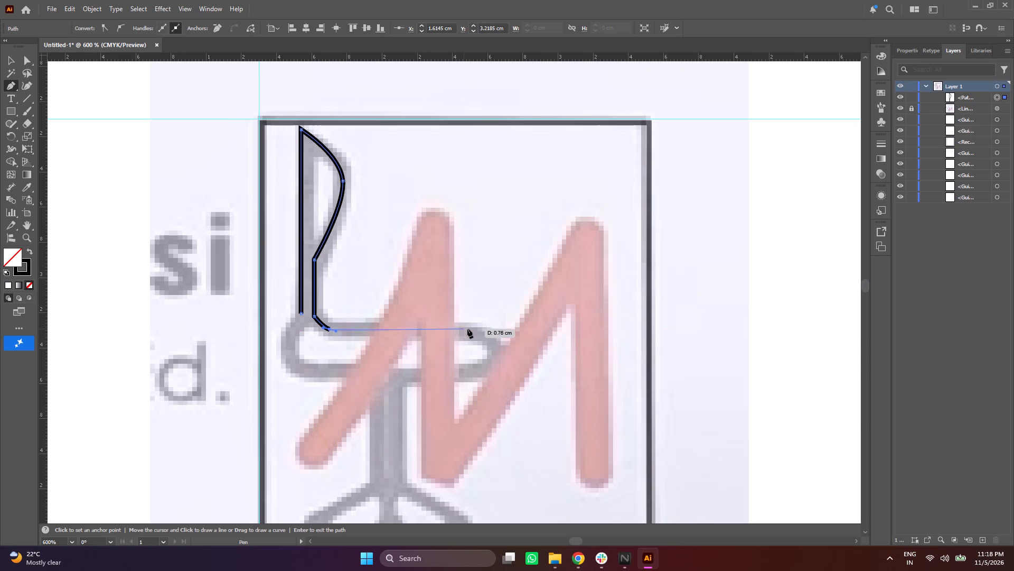
{"action": "left_click", "coordinate": [470, 329]}
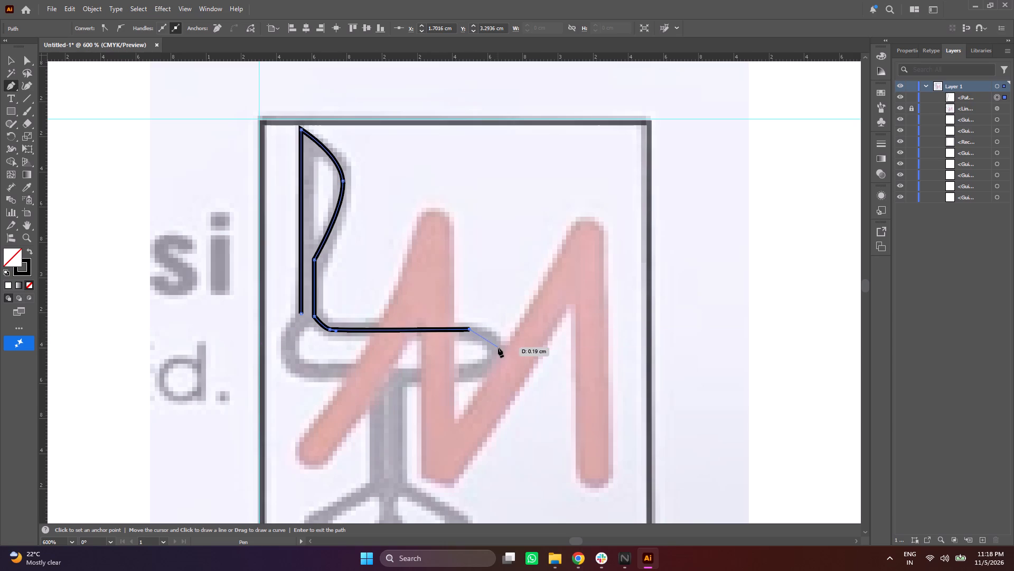
{"action": "left_click_drag", "start_coordinate": [498, 355], "coordinate": [499, 371]}
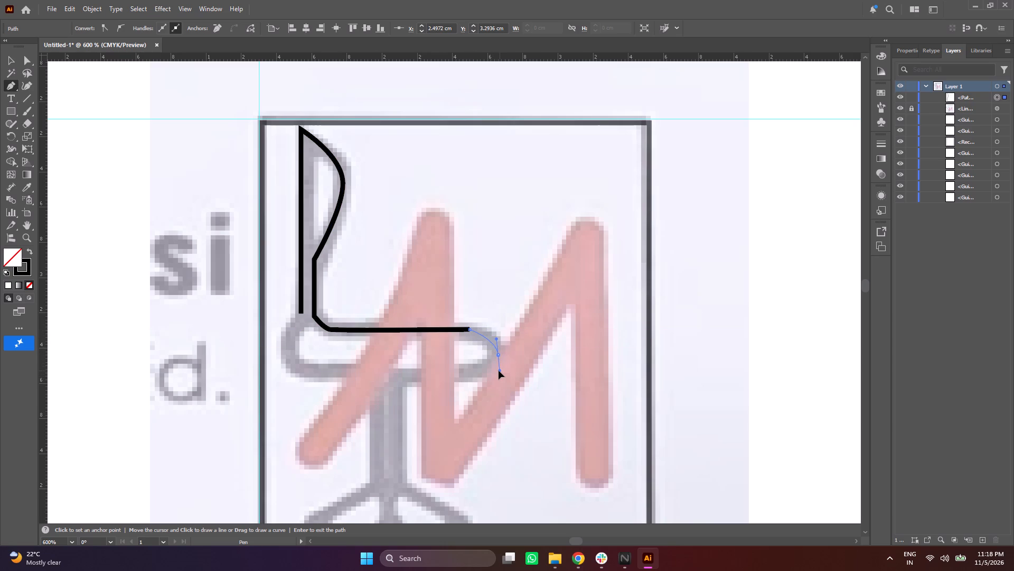
{"action": "left_click_drag", "start_coordinate": [499, 371], "coordinate": [499, 370]}
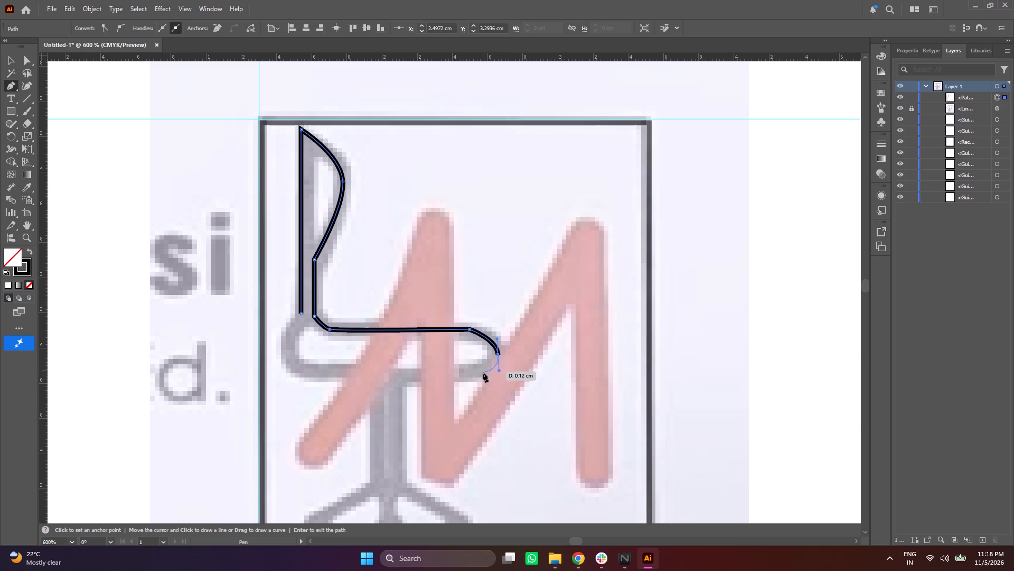
{"action": "left_click_drag", "start_coordinate": [469, 374], "coordinate": [463, 375]}
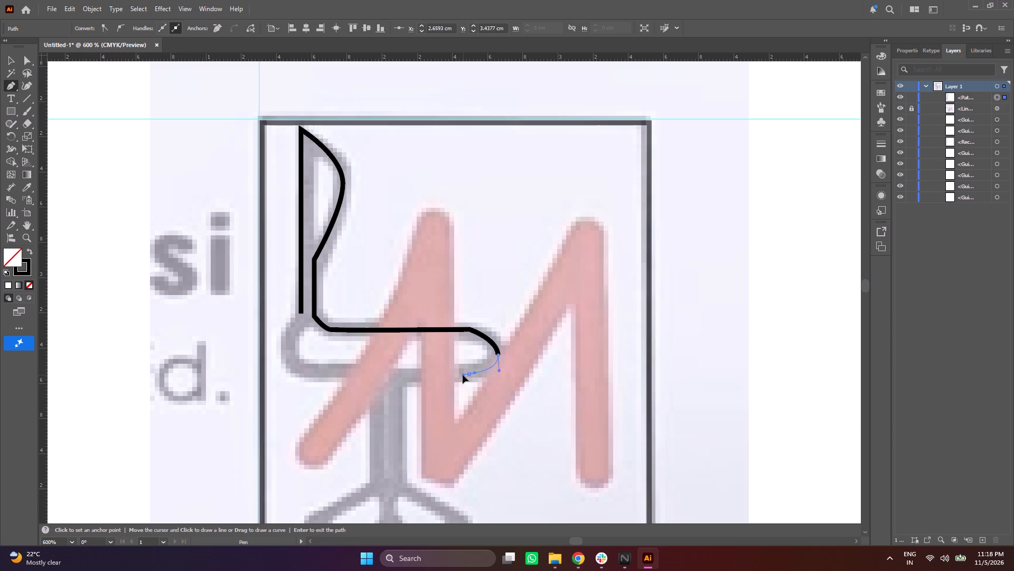
{"action": "left_click_drag", "start_coordinate": [463, 375], "coordinate": [462, 375]}
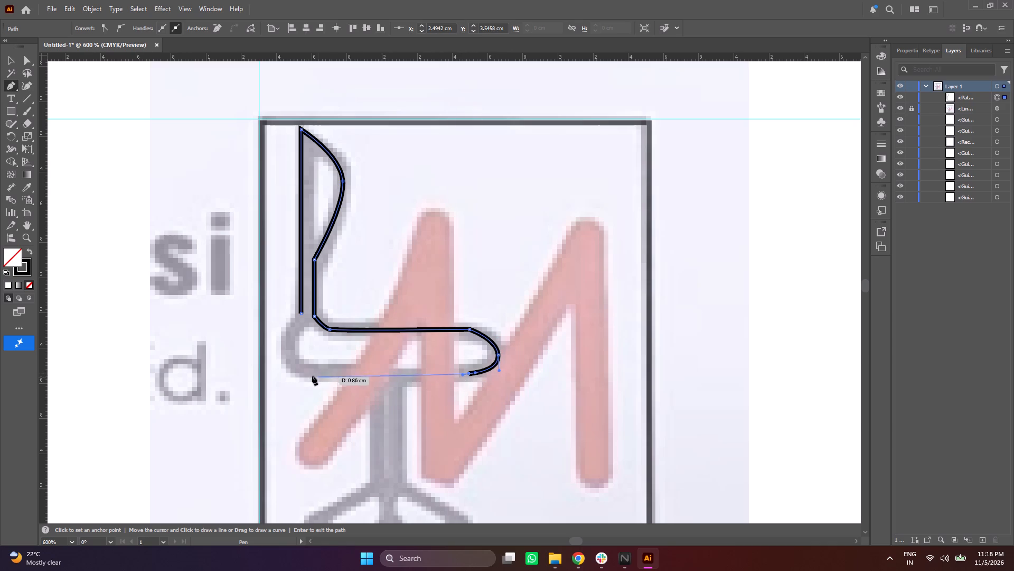
{"action": "left_click", "coordinate": [307, 374]}
{"action": "left_click_drag", "start_coordinate": [285, 345], "coordinate": [285, 316]}
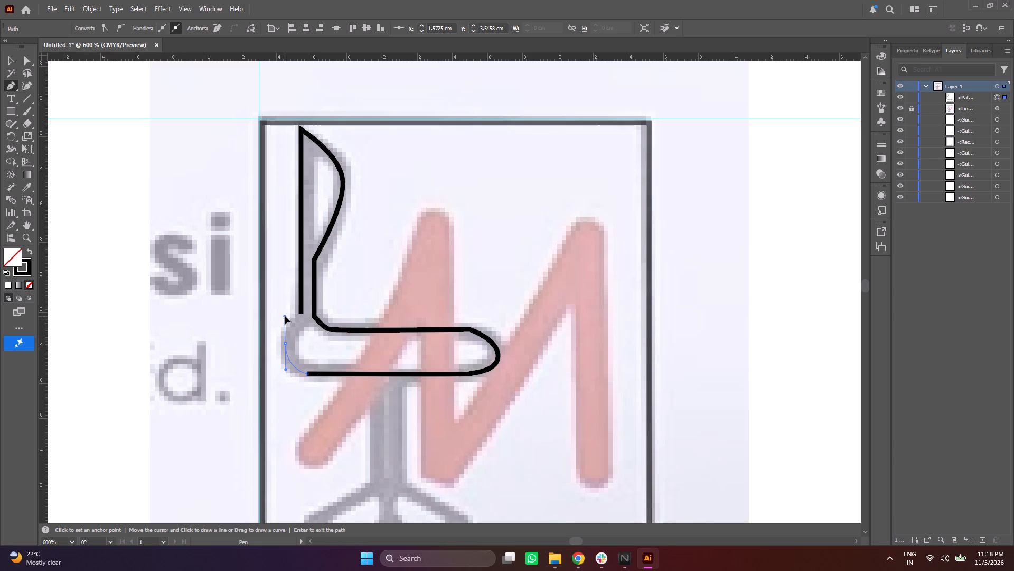
{"action": "left_click_drag", "start_coordinate": [285, 316], "coordinate": [284, 319]}
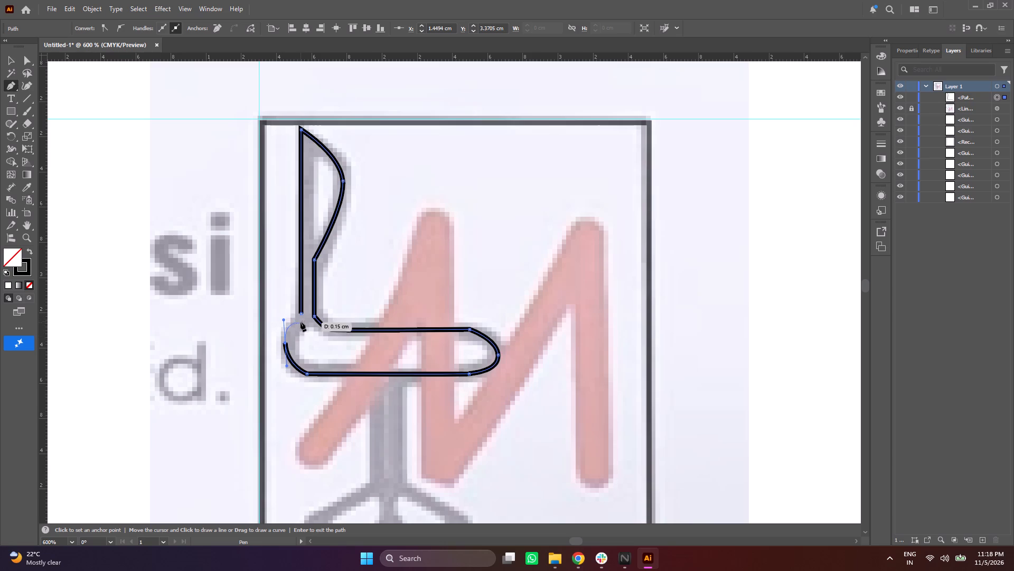
{"action": "left_click", "coordinate": [301, 321]}
{"action": "left_click", "coordinate": [301, 313]}
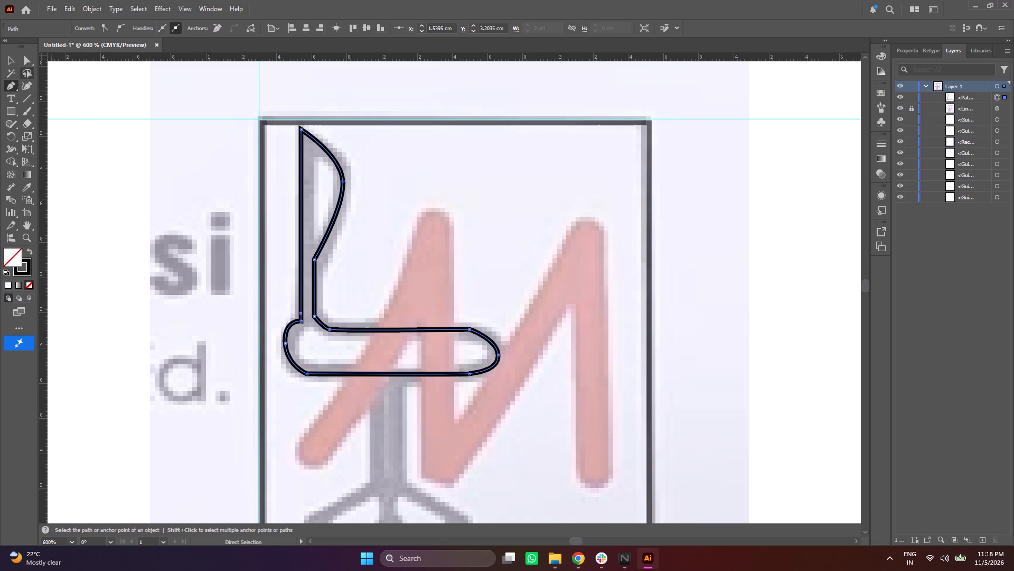
Refine the seat's rounded rear end by adjusting the direction handle of its curve anchor with Direct Selection.
{"action": "left_click", "coordinate": [7, 65]}
{"action": "left_click", "coordinate": [303, 322]}
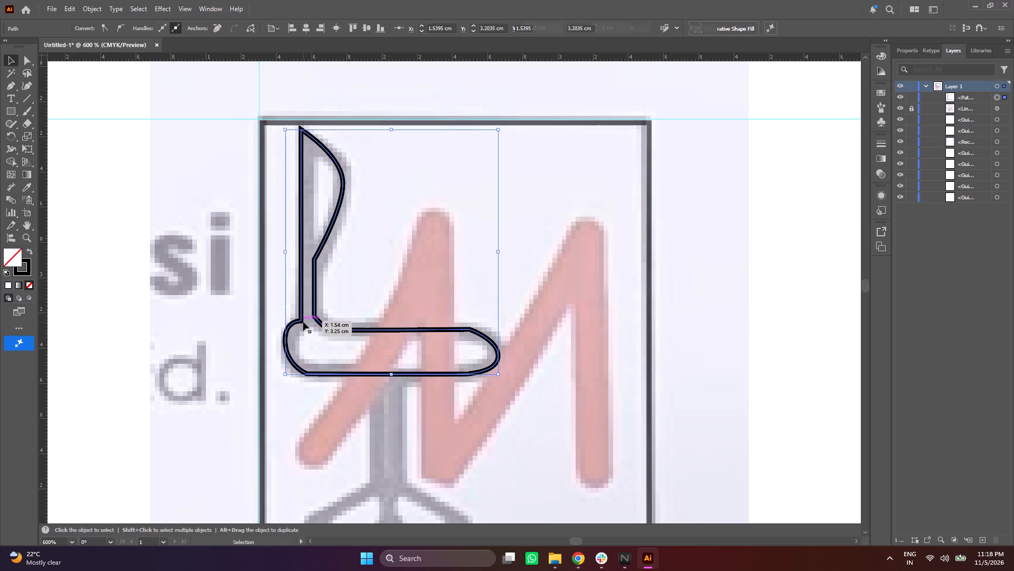
{"action": "left_click", "coordinate": [298, 319]}
{"action": "left_click", "coordinate": [26, 61]}
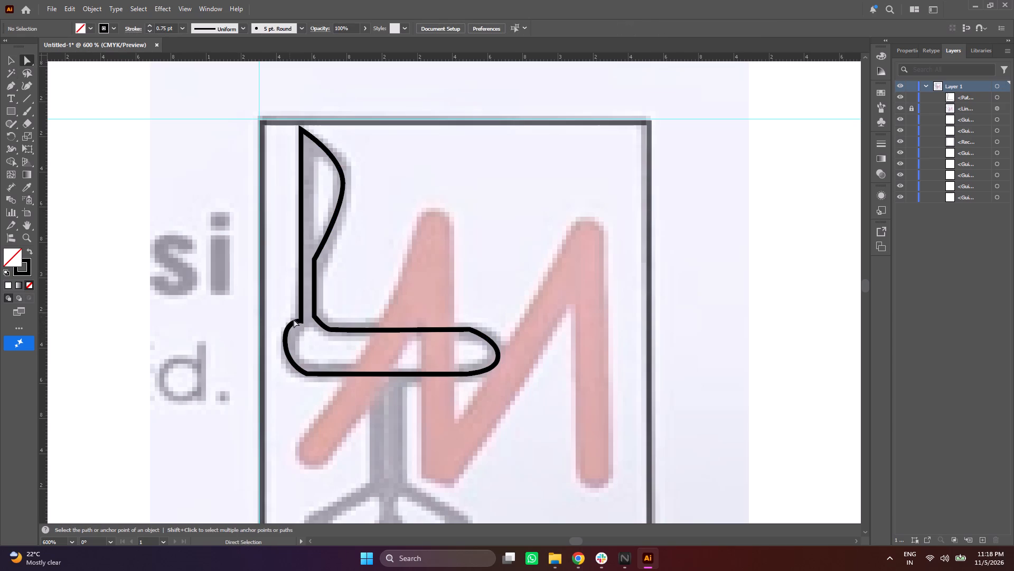
{"action": "left_click", "coordinate": [296, 322]}
{"action": "left_click_drag", "start_coordinate": [283, 318], "coordinate": [284, 330]}
{"action": "left_click", "coordinate": [287, 329]}
{"action": "left_click_drag", "start_coordinate": [283, 319], "coordinate": [285, 324]}
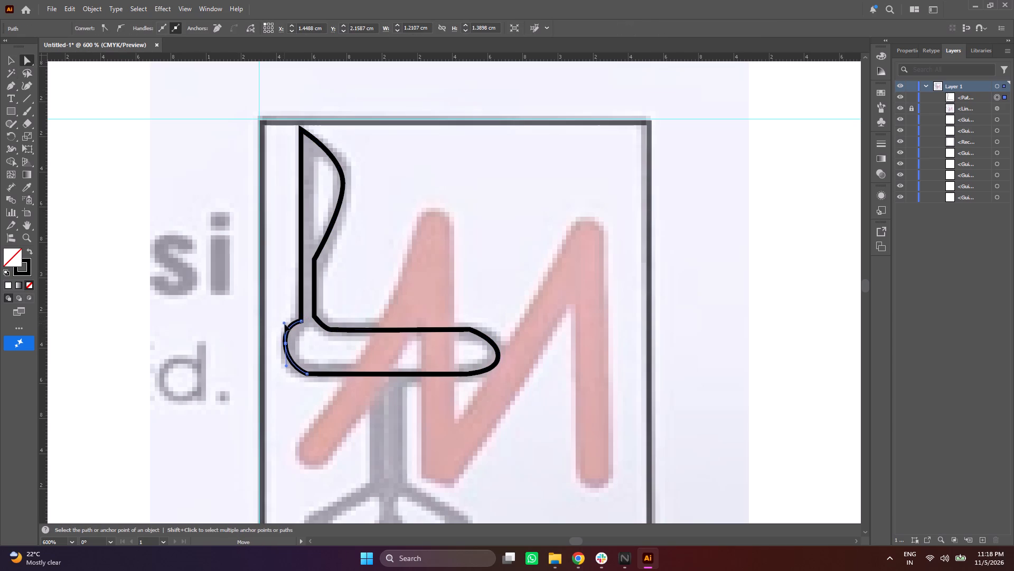
{"action": "left_click_drag", "start_coordinate": [285, 324], "coordinate": [284, 326]}
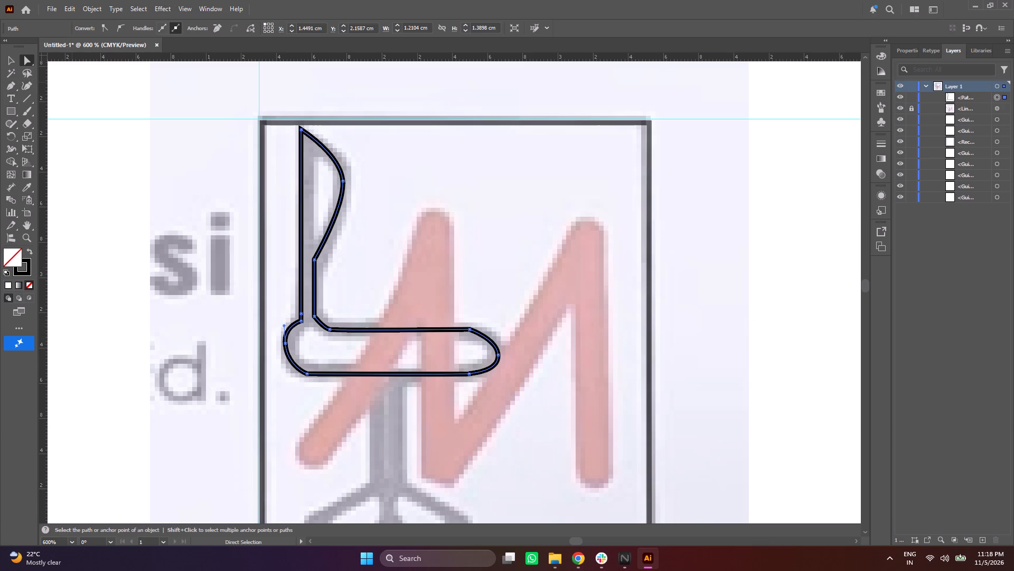
Set the chair outline's stroke weight to 2 pt.
{"action": "left_click", "coordinate": [15, 90]}
{"action": "left_click", "coordinate": [23, 269]}
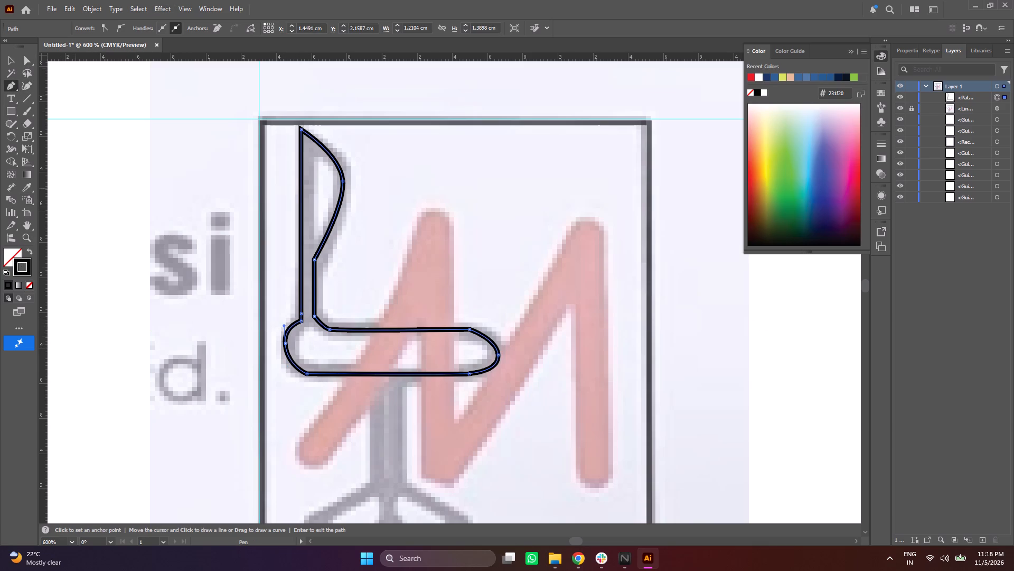
{"action": "left_click", "coordinate": [903, 51]}
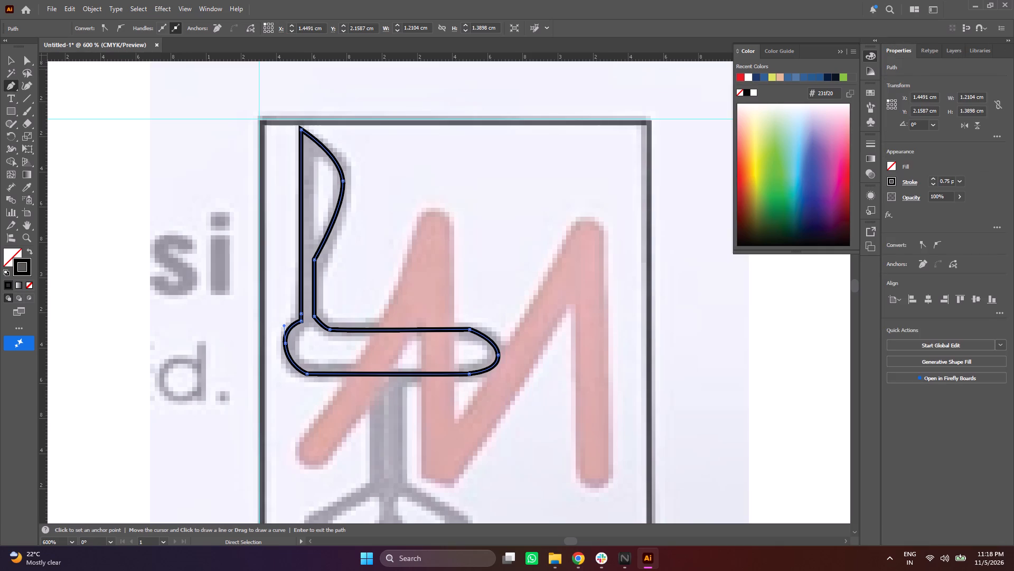
{"action": "left_click", "coordinate": [933, 178]}
{"action": "double_click", "coordinate": [933, 178]}
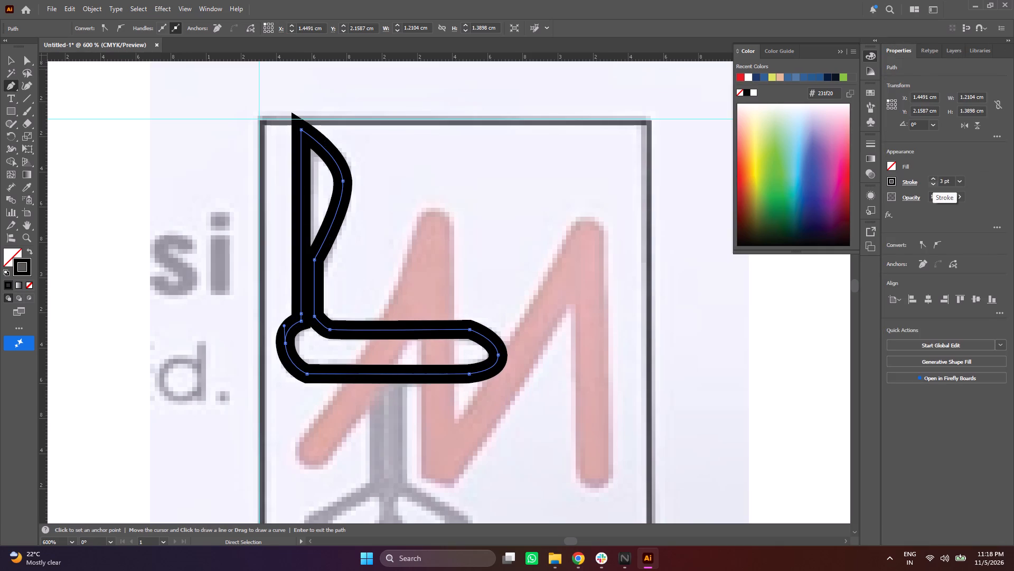
{"action": "left_click", "coordinate": [934, 184]}
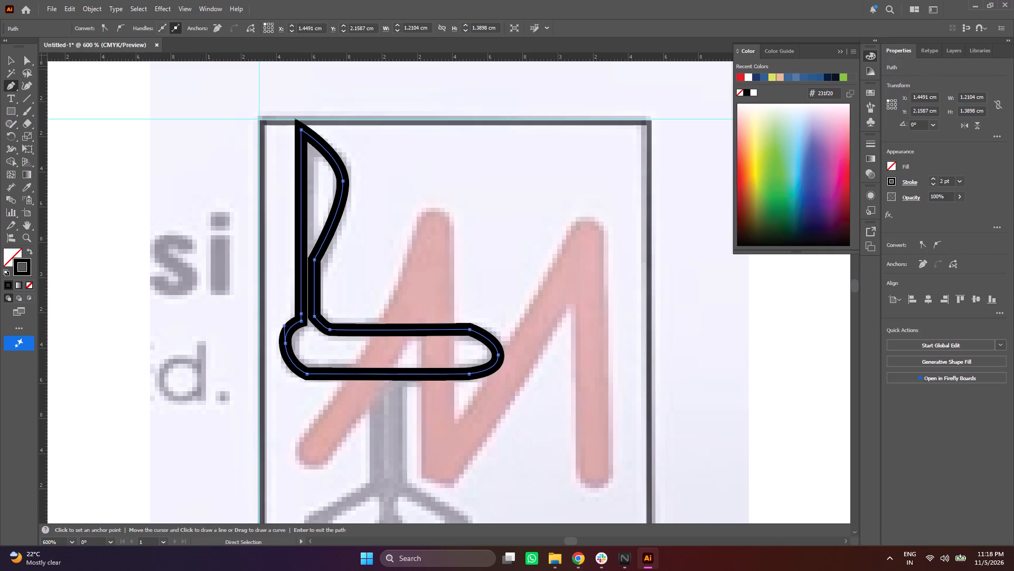
Replace the lower anchor on the backrest's front edge with a higher one, and shift it about 0.06 cm toward the rear edge.
{"action": "left_click", "coordinate": [314, 256]}
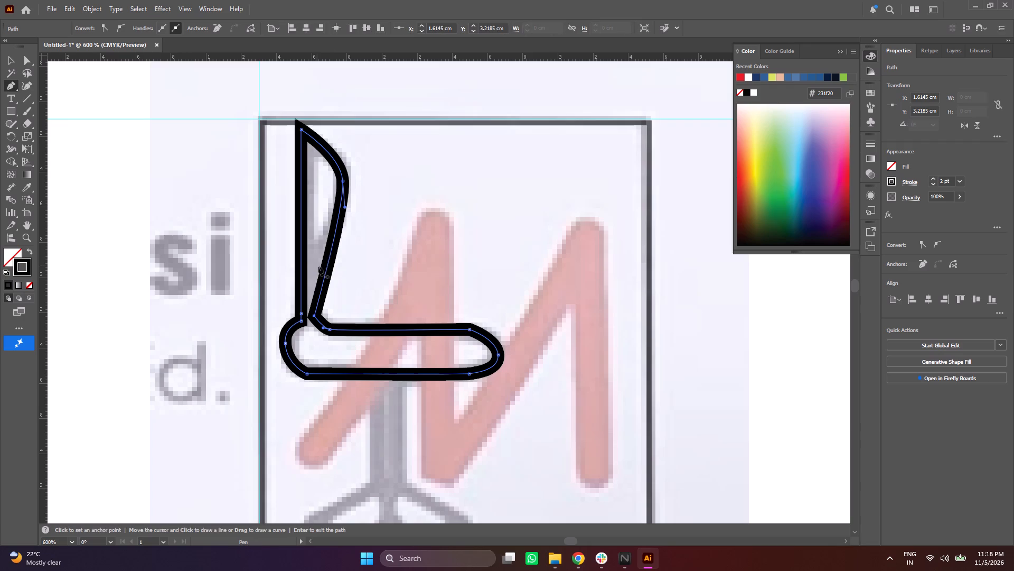
{"action": "left_click", "coordinate": [330, 253]}
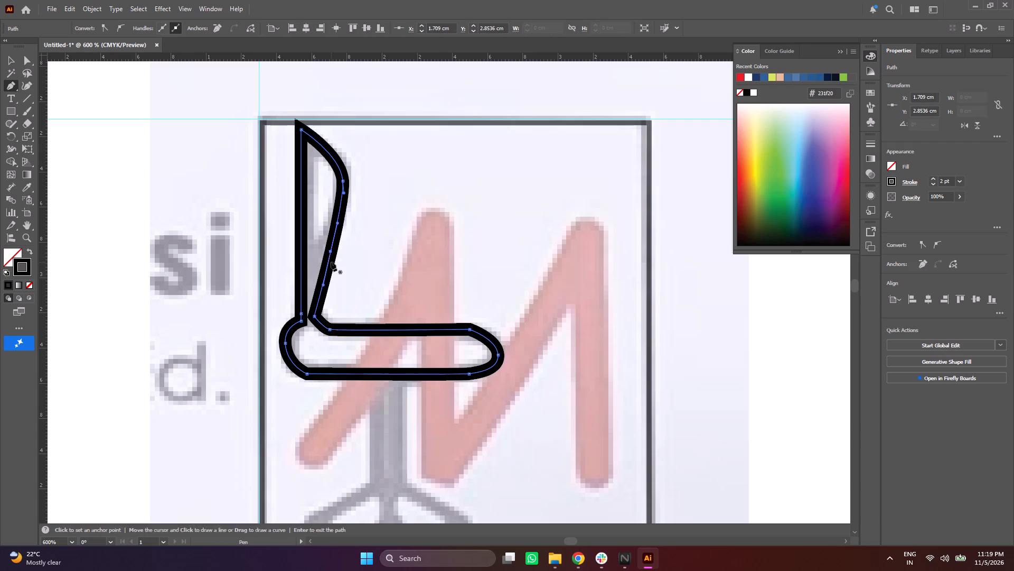
{"action": "left_click_drag", "start_coordinate": [330, 253], "coordinate": [320, 251]}
{"action": "left_click", "coordinate": [328, 253]}
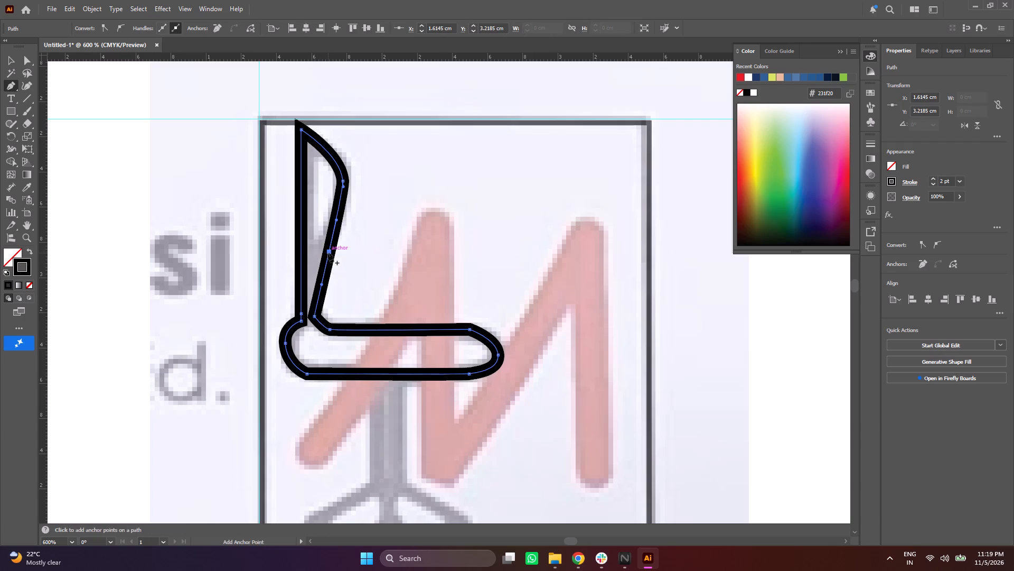
{"action": "left_click", "coordinate": [30, 64]}
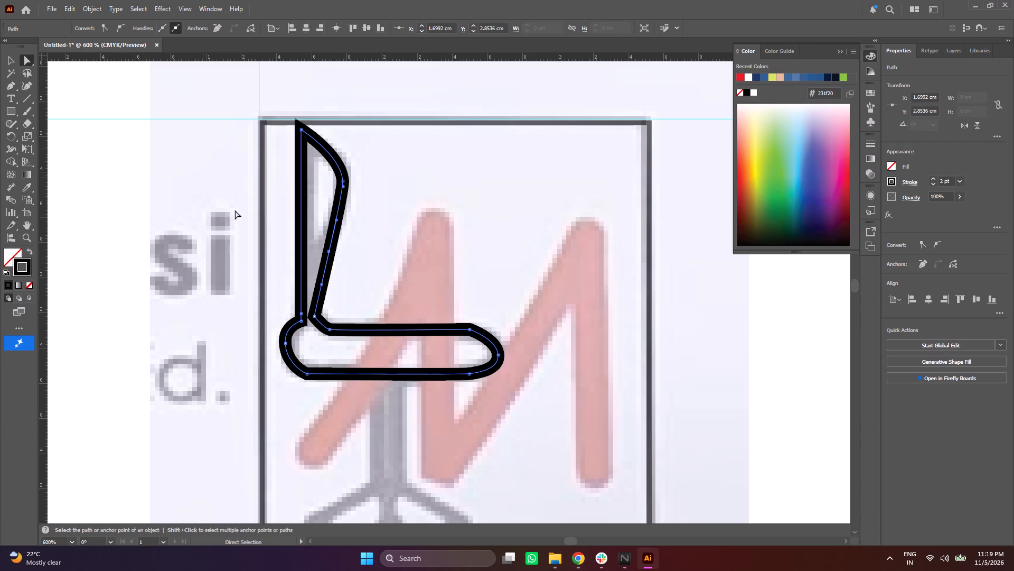
{"action": "left_click_drag", "start_coordinate": [328, 252], "coordinate": [320, 252]}
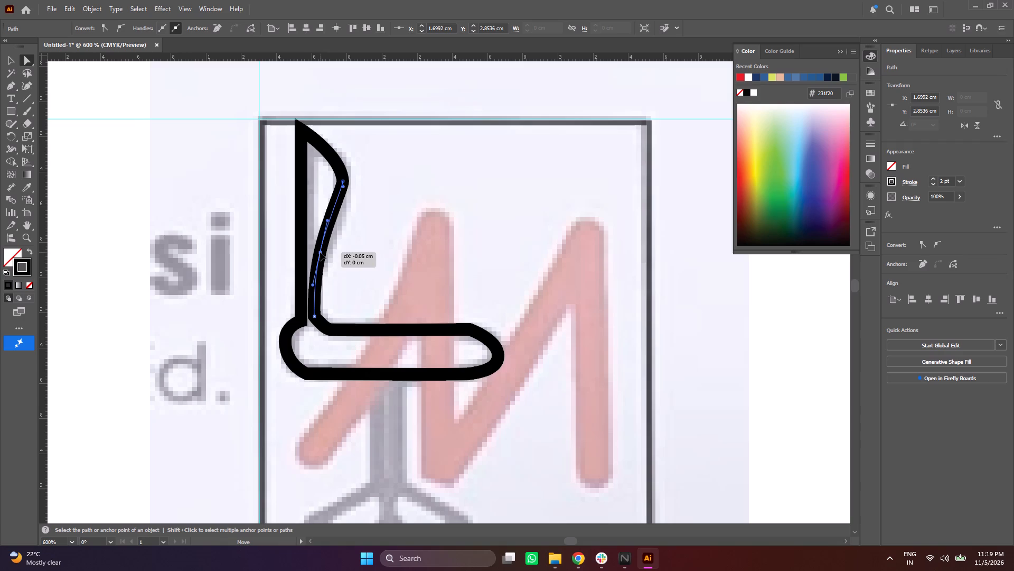
{"action": "left_click_drag", "start_coordinate": [320, 252], "coordinate": [318, 250]}
Smooth the backrest's front edge into an S-curve by adjusting the direction handles and lowering the new anchor about 0.03 cm.
{"action": "left_click", "coordinate": [343, 189]}
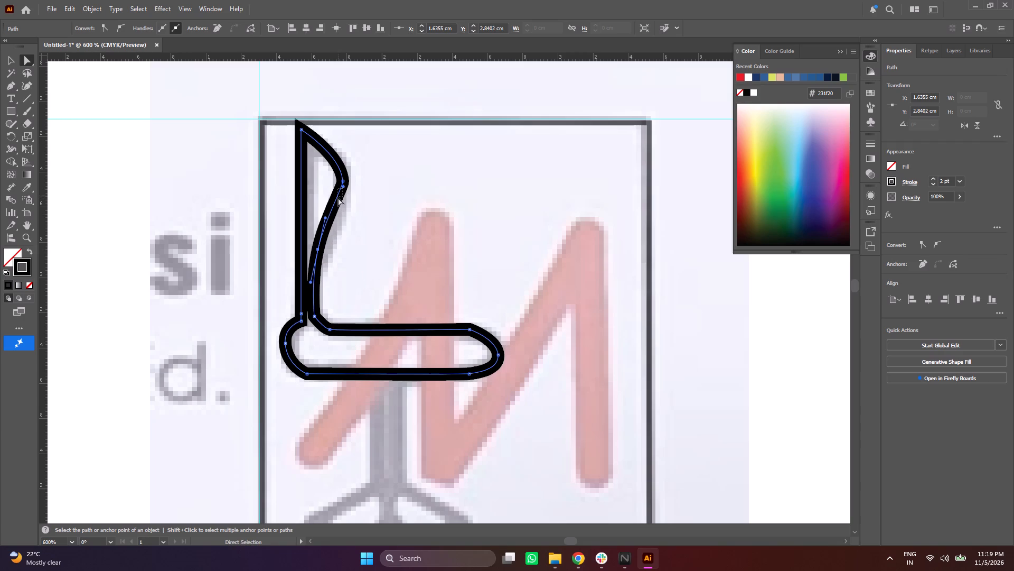
{"action": "left_click", "coordinate": [344, 186]}
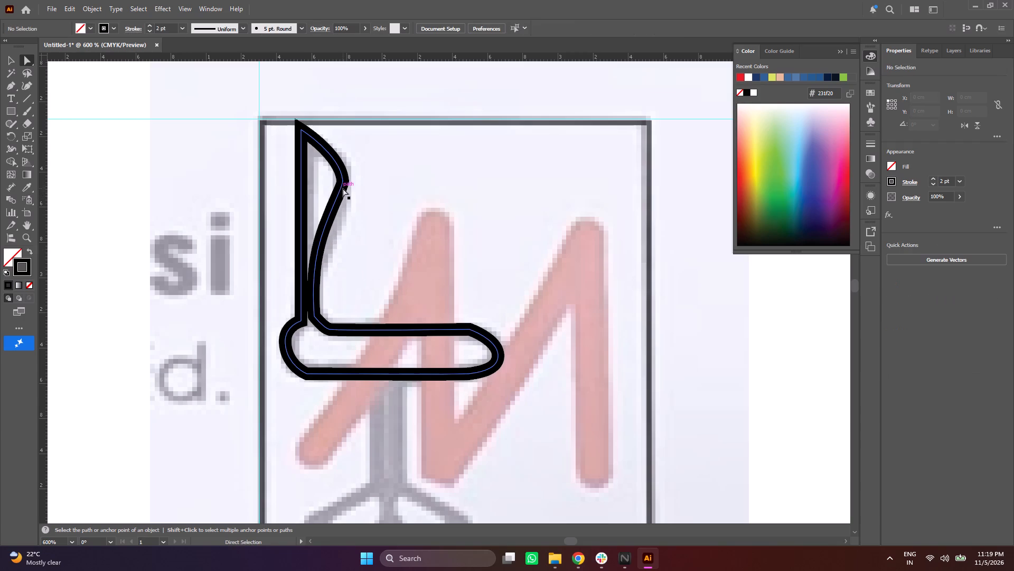
{"action": "left_click", "coordinate": [342, 185]}
{"action": "left_click_drag", "start_coordinate": [343, 188], "coordinate": [341, 201]}
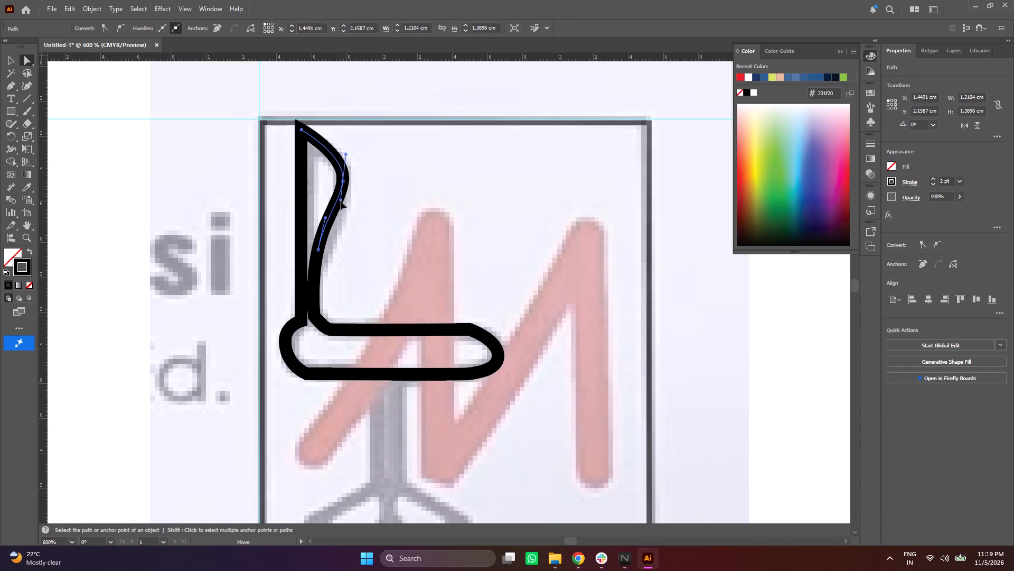
{"action": "left_click_drag", "start_coordinate": [341, 201], "coordinate": [345, 210]}
{"action": "left_click_drag", "start_coordinate": [326, 217], "coordinate": [332, 223]}
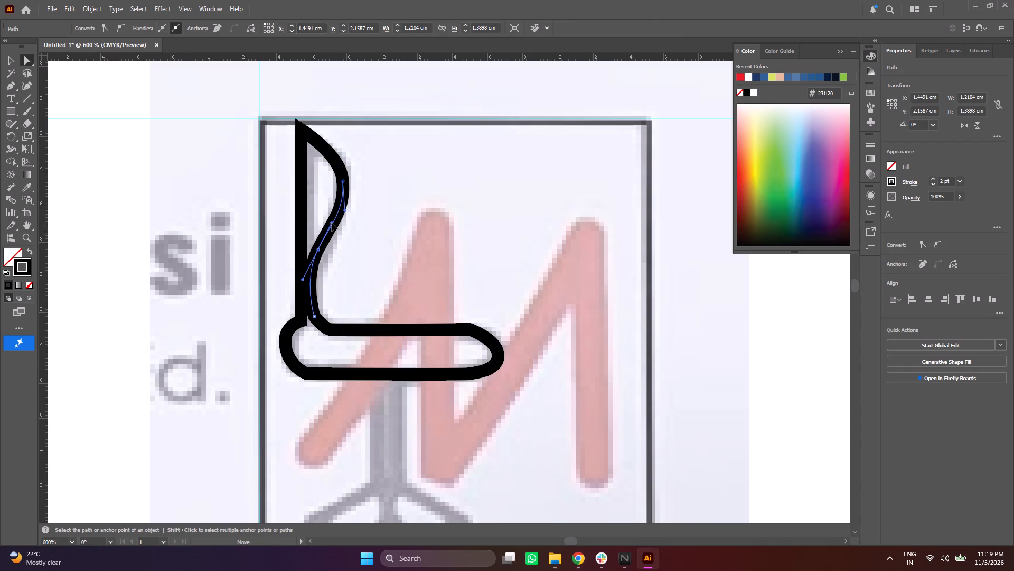
{"action": "left_click_drag", "start_coordinate": [332, 223], "coordinate": [326, 227]}
{"action": "left_click_drag", "start_coordinate": [320, 250], "coordinate": [318, 255]}
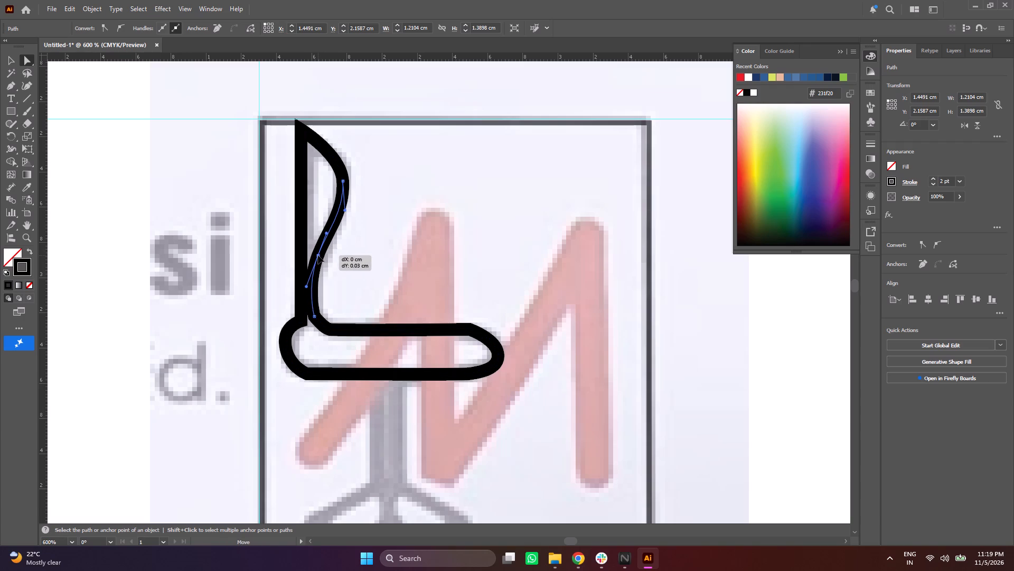
{"action": "left_click_drag", "start_coordinate": [318, 255], "coordinate": [318, 255]}
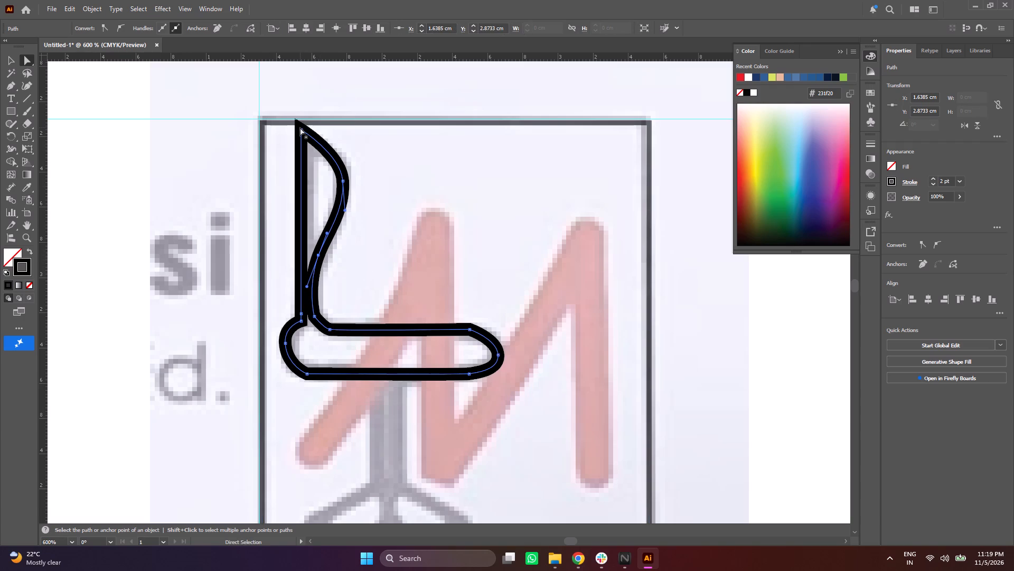
Move the backrest's top anchor about 0.02 cm inward and 0.04 cm down to match the template's tip.
{"action": "left_click_drag", "start_coordinate": [300, 127], "coordinate": [305, 137]}
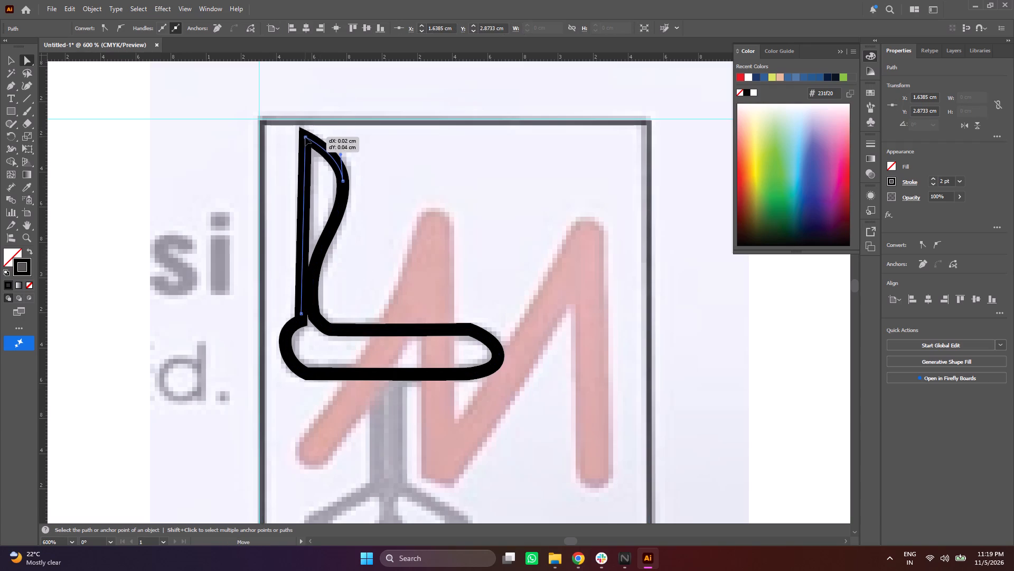
{"action": "left_click_drag", "start_coordinate": [305, 137], "coordinate": [305, 136]}
Round the seat's lower rear corner with a live corner radius of about 0.11 cm.
{"action": "left_click", "coordinate": [11, 58]}
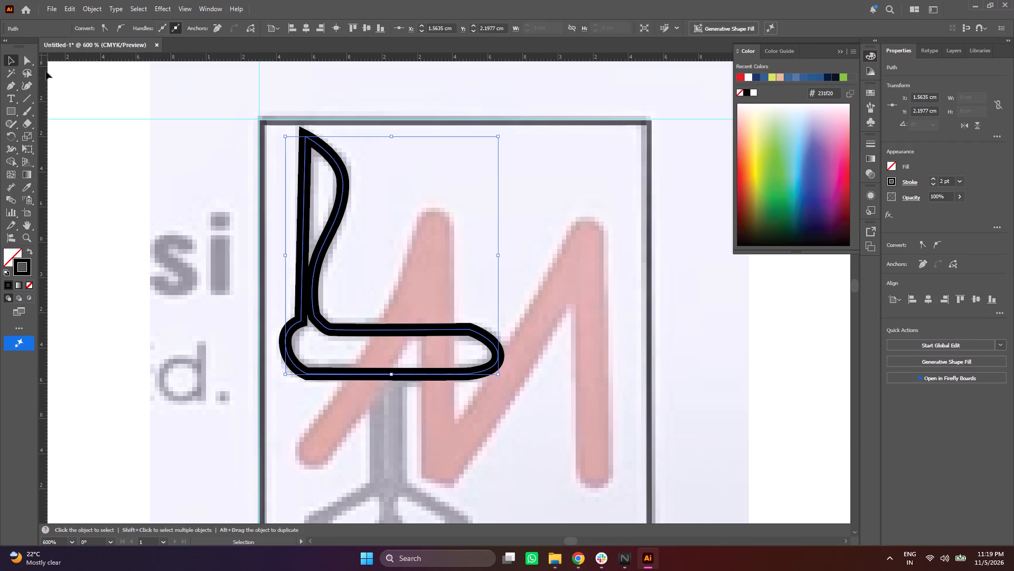
{"action": "left_click", "coordinate": [305, 376]}
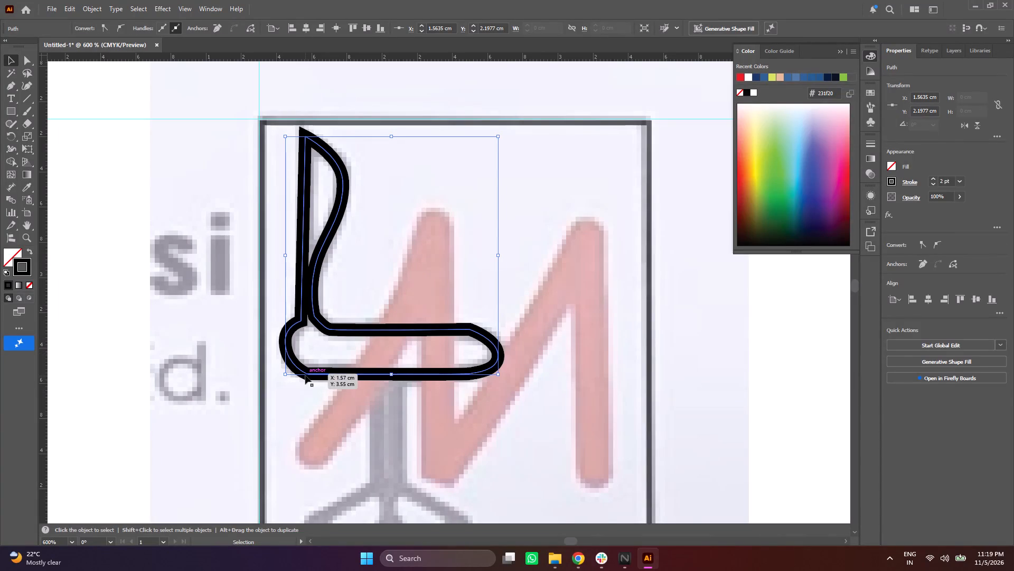
{"action": "left_click", "coordinate": [307, 371]}
{"action": "left_click", "coordinate": [307, 373]}
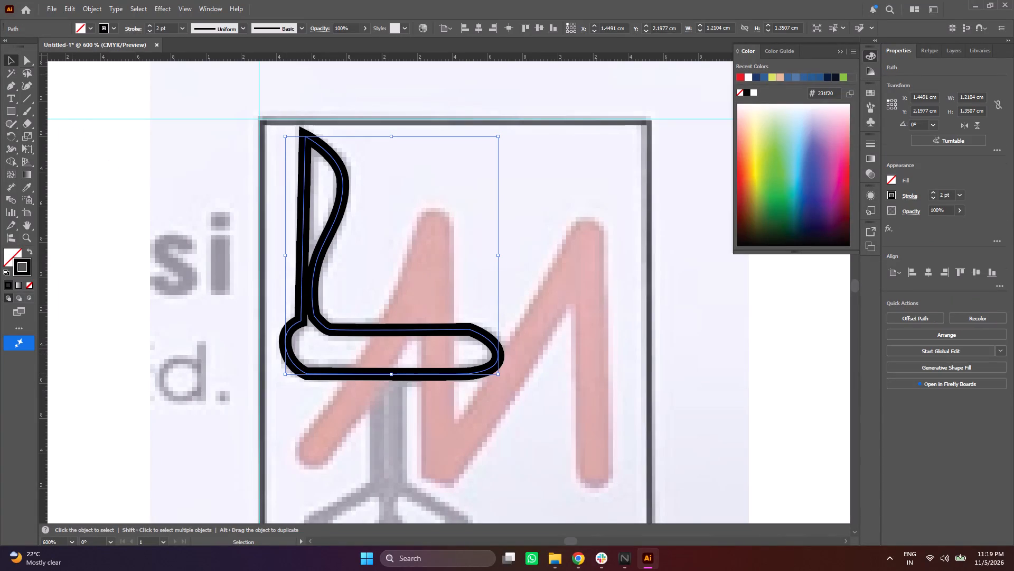
{"action": "left_click", "coordinate": [25, 63]}
{"action": "left_click_drag", "start_coordinate": [308, 363], "coordinate": [299, 369]}
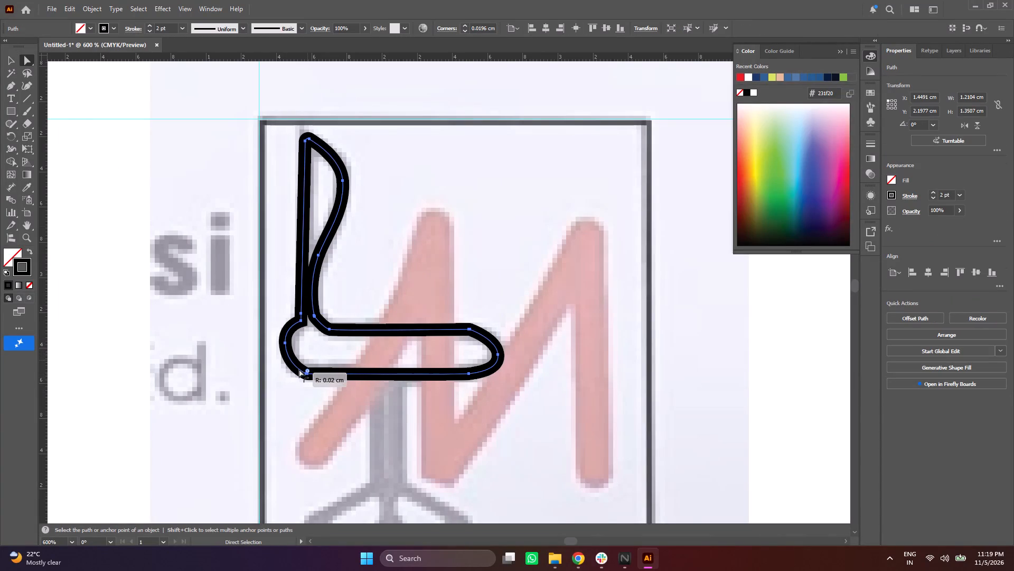
{"action": "left_click_drag", "start_coordinate": [299, 369], "coordinate": [299, 375]}
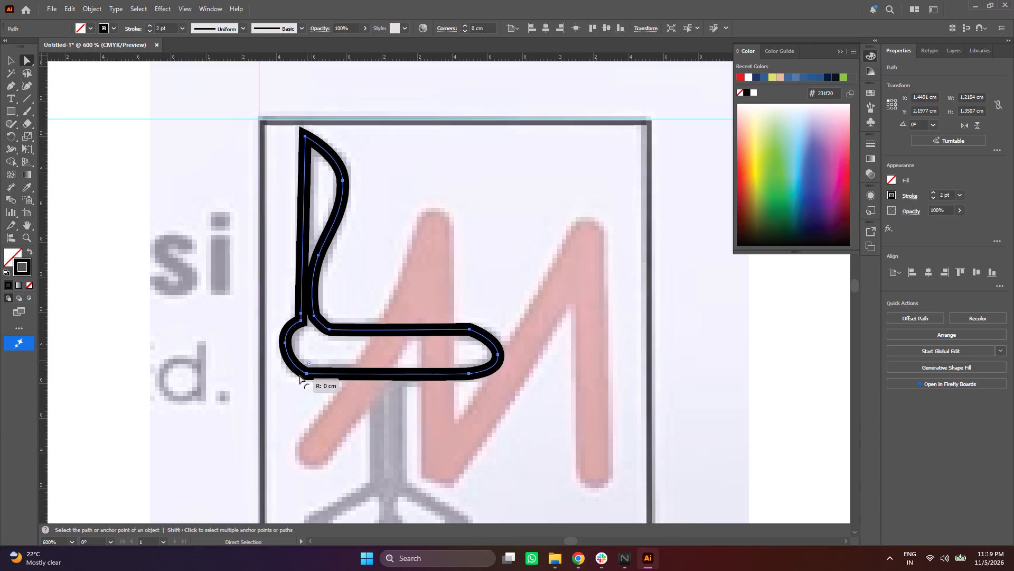
{"action": "left_click_drag", "start_coordinate": [299, 375], "coordinate": [299, 376]}
{"action": "left_click", "coordinate": [309, 364]}
{"action": "left_click_drag", "start_coordinate": [308, 363], "coordinate": [309, 359]}
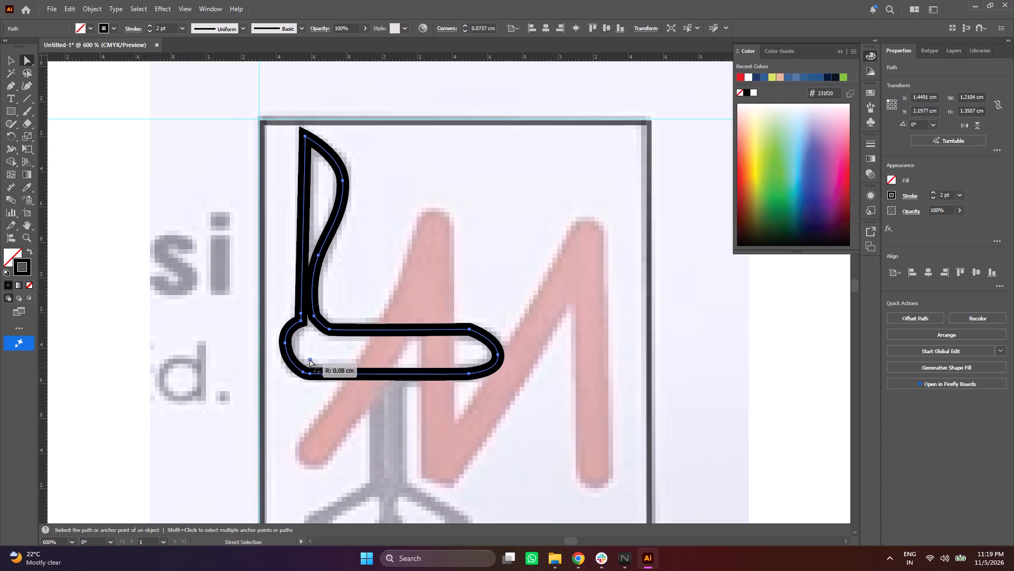
{"action": "left_click_drag", "start_coordinate": [309, 359], "coordinate": [322, 335]}
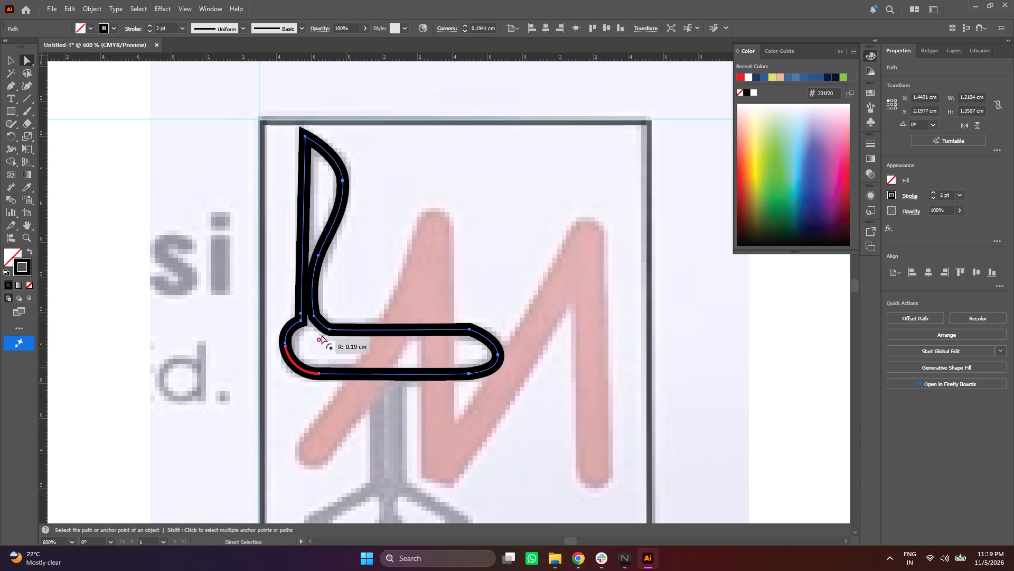
{"action": "left_click_drag", "start_coordinate": [322, 335], "coordinate": [307, 352]}
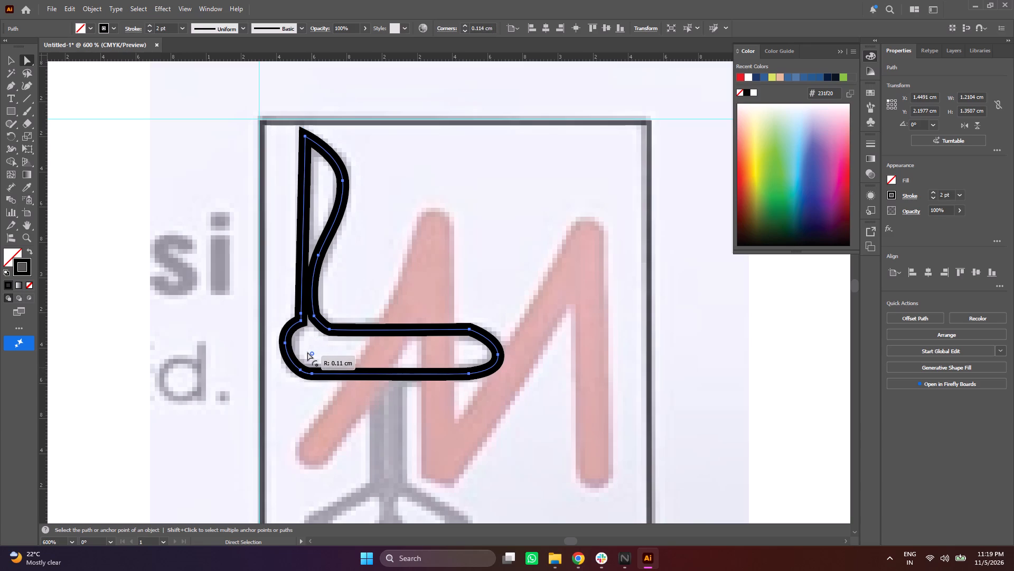
{"action": "left_click_drag", "start_coordinate": [307, 352], "coordinate": [309, 351]}
Reshape the seat's rear curve by shortening and tilting the upper direction handle of its rearmost anchor.
{"action": "left_click", "coordinate": [285, 343]}
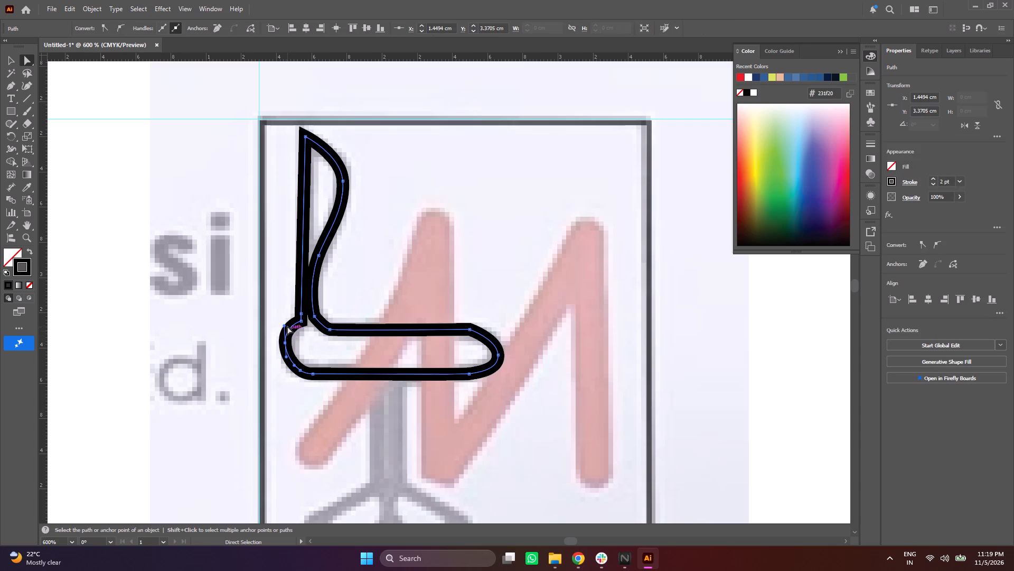
{"action": "left_click_drag", "start_coordinate": [283, 325], "coordinate": [294, 335]}
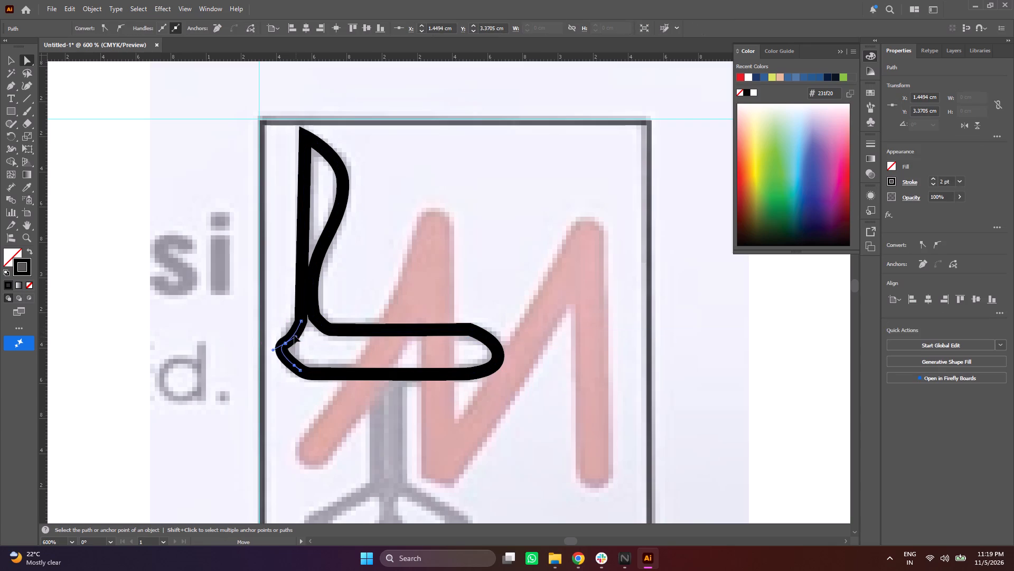
{"action": "left_click_drag", "start_coordinate": [294, 335], "coordinate": [286, 334]}
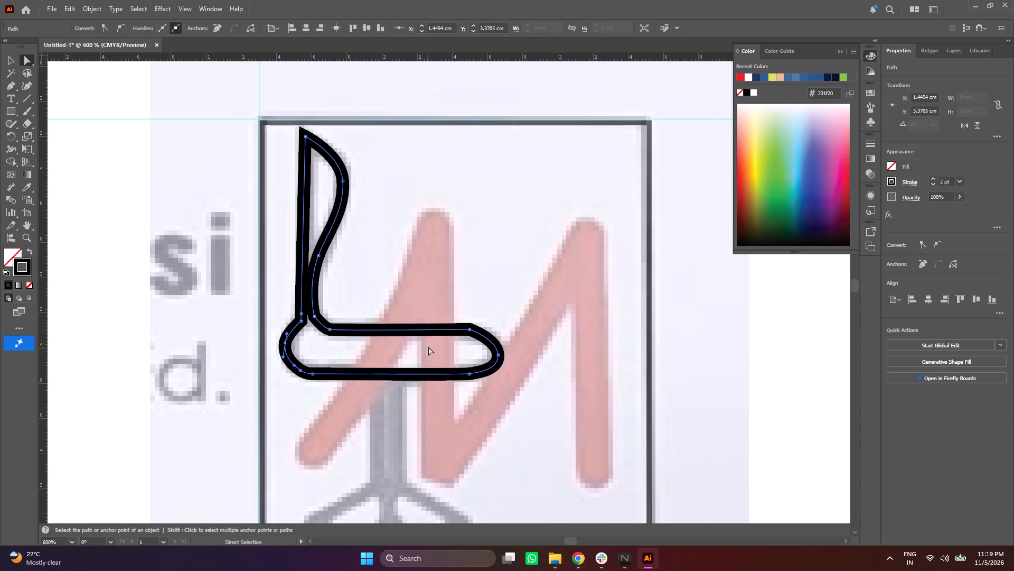
Round the seat's upper front corner with a live corner radius of about 0.19 cm, and deselect the outline.
{"action": "left_click", "coordinate": [472, 329]}
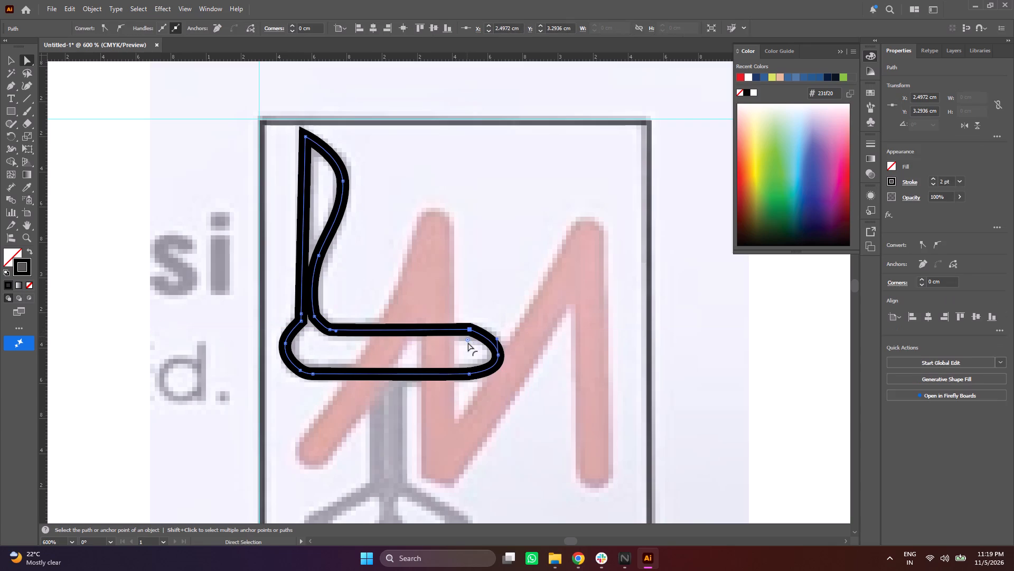
{"action": "left_click", "coordinate": [468, 339]}
{"action": "left_click_drag", "start_coordinate": [467, 339], "coordinate": [465, 346]}
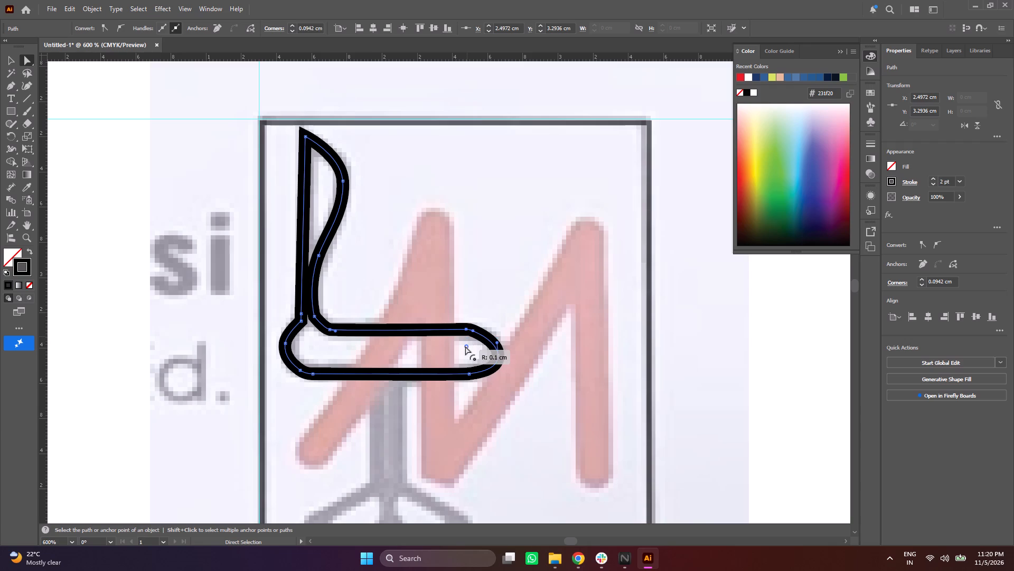
{"action": "left_click_drag", "start_coordinate": [465, 346], "coordinate": [458, 359]}
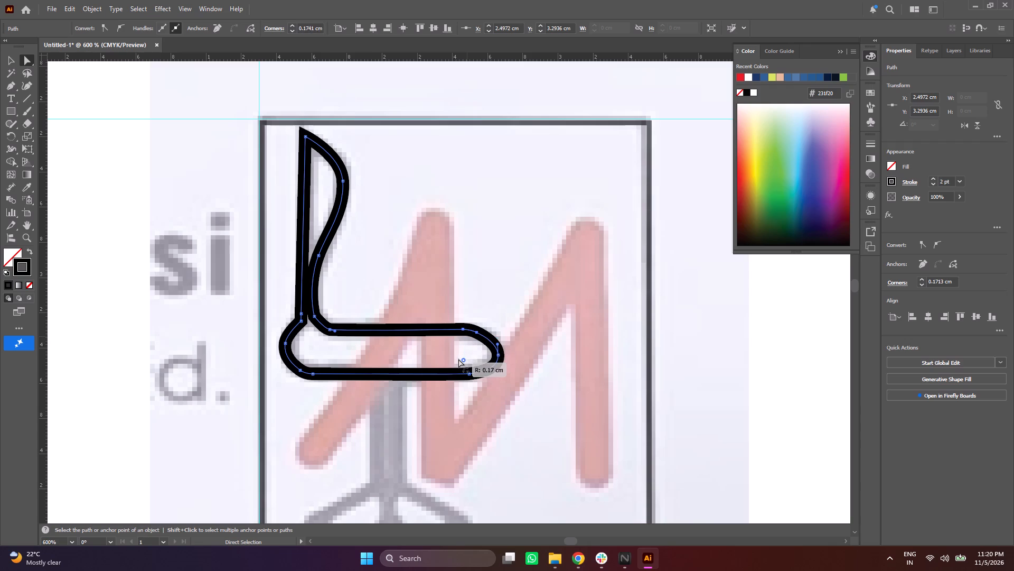
{"action": "left_click_drag", "start_coordinate": [458, 359], "coordinate": [457, 361]}
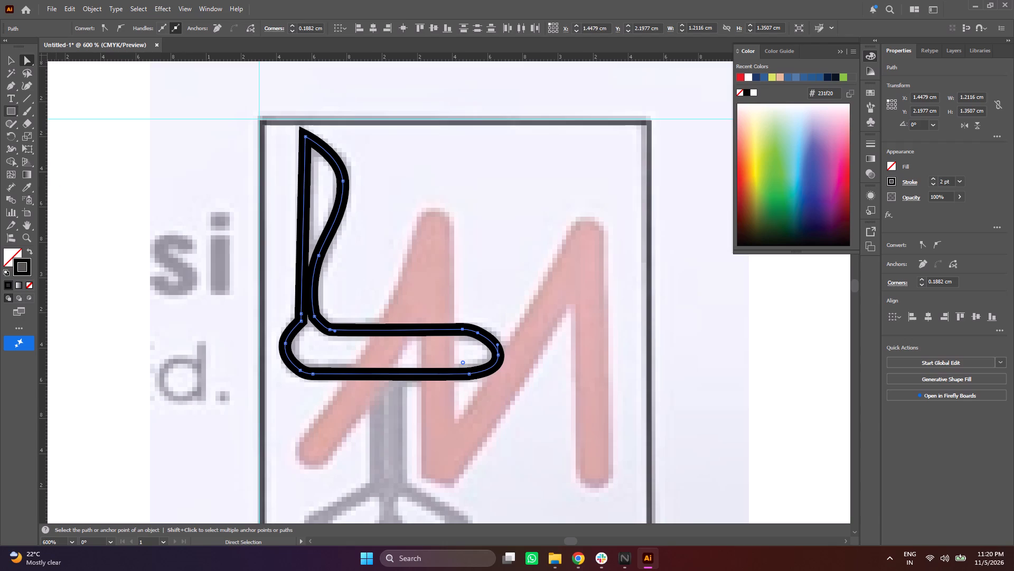
{"action": "left_click", "coordinate": [8, 62]}
{"action": "left_click", "coordinate": [80, 89]}
Trace the chair stem as an open path about 0.13 cm wide and 0.68 cm tall, running down from the seat's underside to a curved bottom.
{"action": "left_click", "coordinate": [14, 82]}
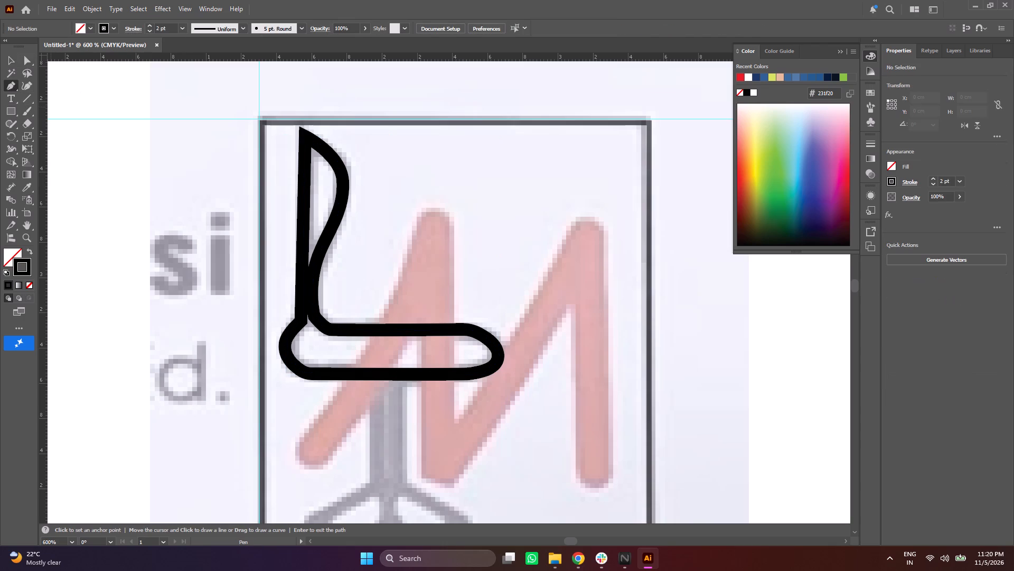
{"action": "scroll", "coordinate": [264, 237], "scroll_direction": "down", "scroll_amount": 11}
{"action": "scroll", "coordinate": [325, 250], "scroll_direction": "down", "scroll_amount": 6}
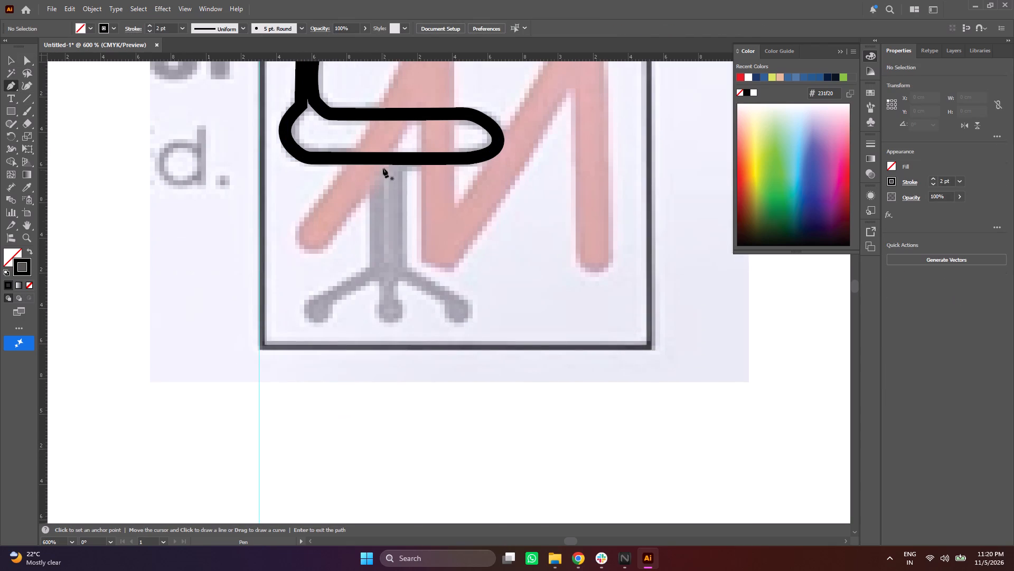
{"action": "left_click", "coordinate": [377, 159]}
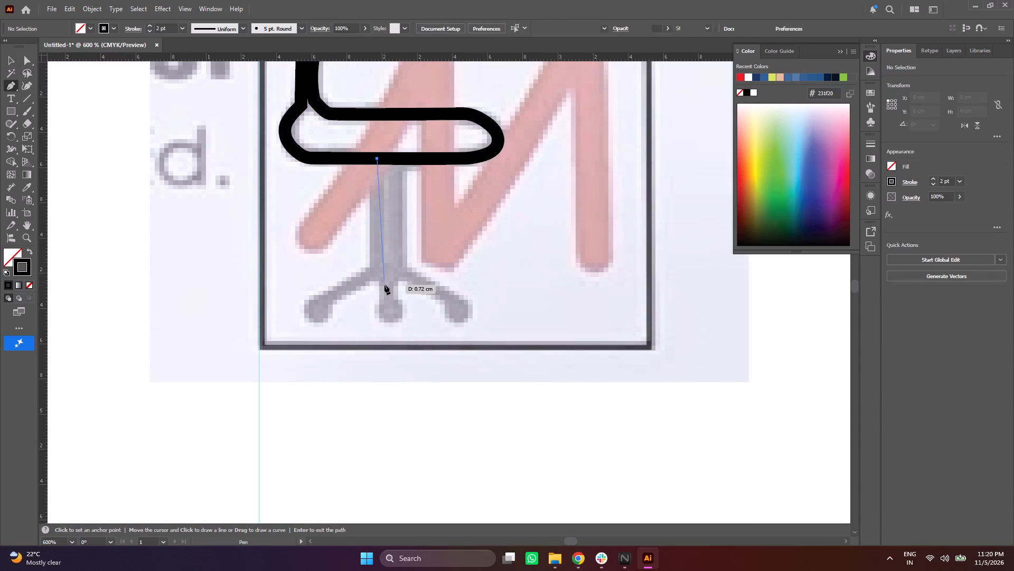
{"action": "left_click", "coordinate": [375, 264]}
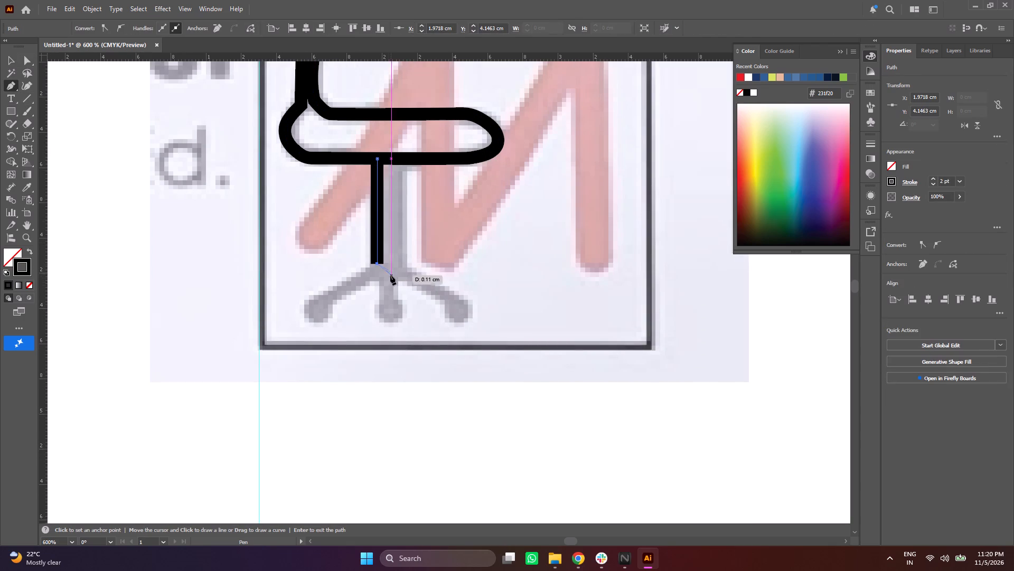
{"action": "left_click_drag", "start_coordinate": [387, 279], "coordinate": [392, 280]}
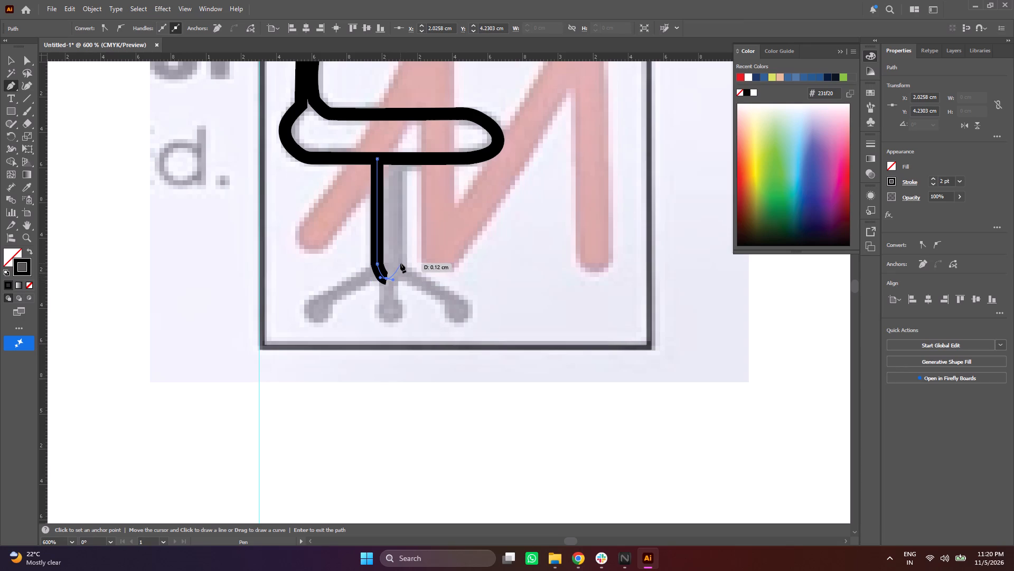
{"action": "left_click", "coordinate": [400, 263]}
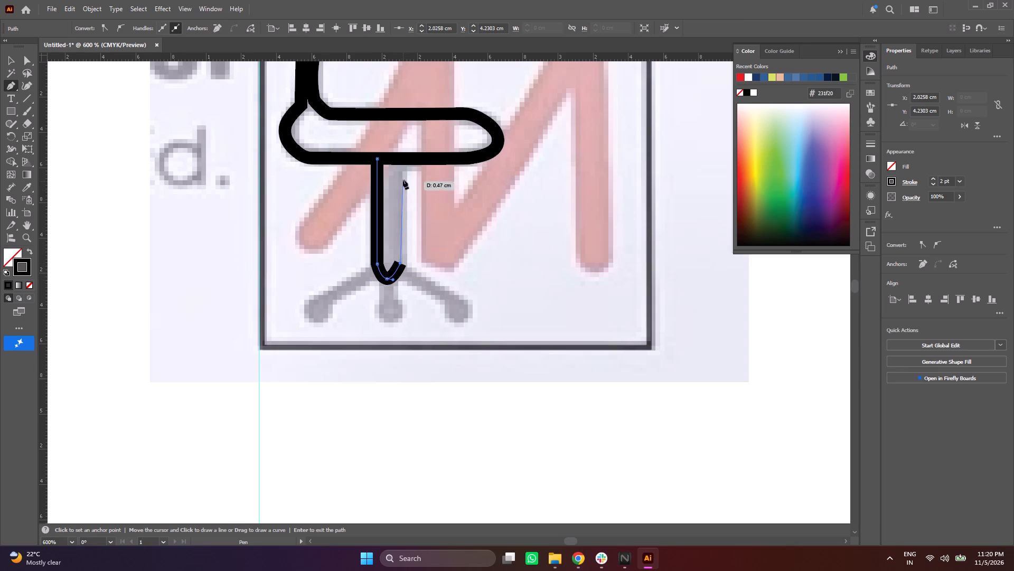
{"action": "left_click", "coordinate": [399, 159]}
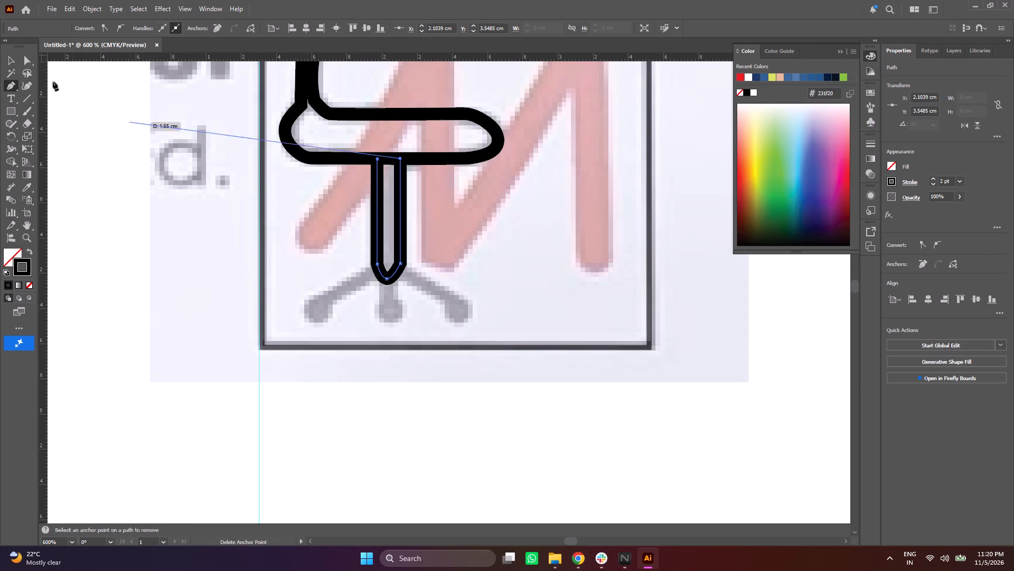
{"action": "left_click", "coordinate": [9, 60]}
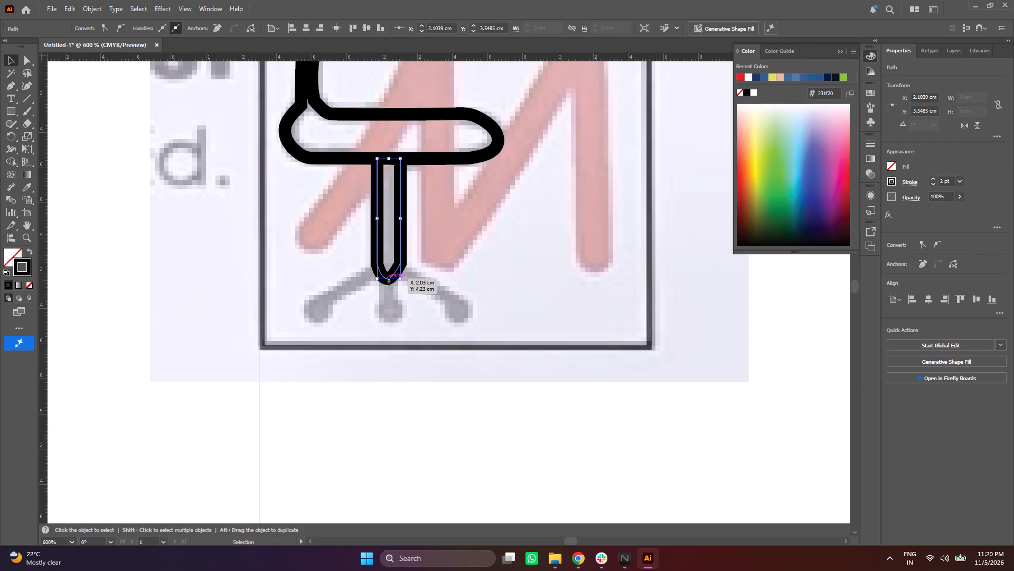
Round the stem's bottom evenly by centring its lowest anchor at X about 2.04 cm and lengthening both direction handles, and deselect the path.
{"action": "left_click", "coordinate": [388, 279]}
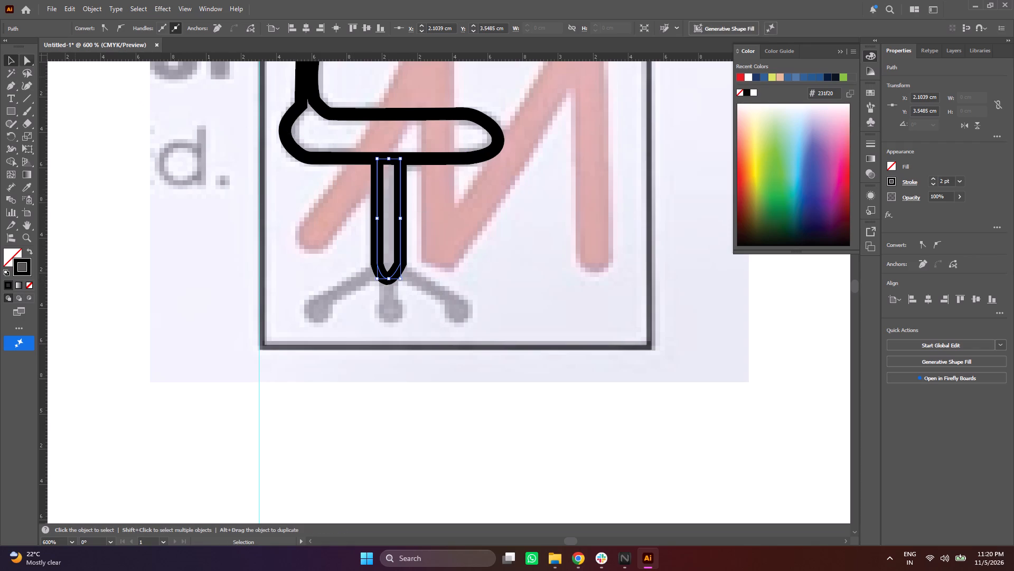
{"action": "left_click", "coordinate": [27, 64]}
{"action": "left_click", "coordinate": [386, 279]}
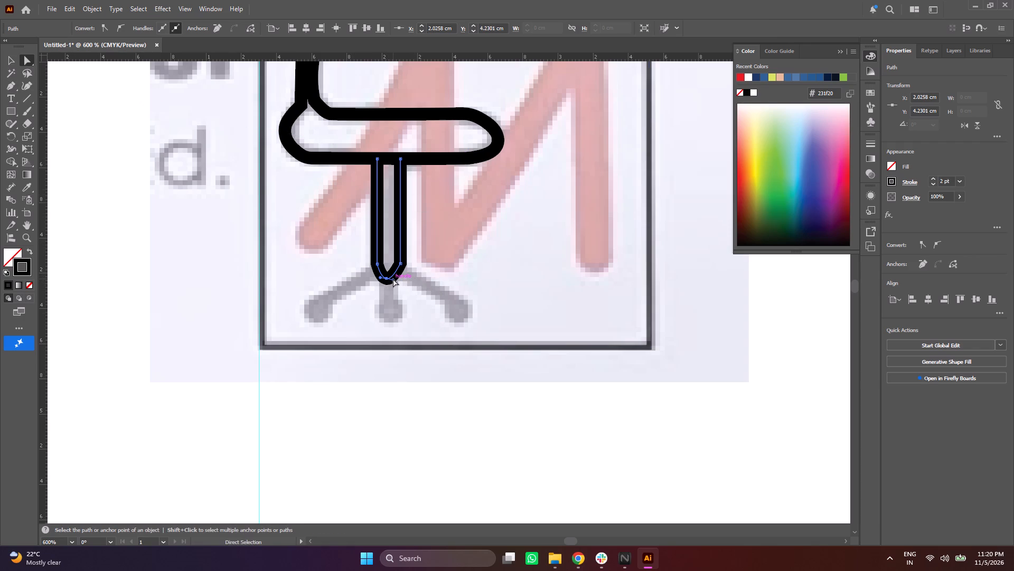
{"action": "left_click_drag", "start_coordinate": [393, 279], "coordinate": [398, 280]}
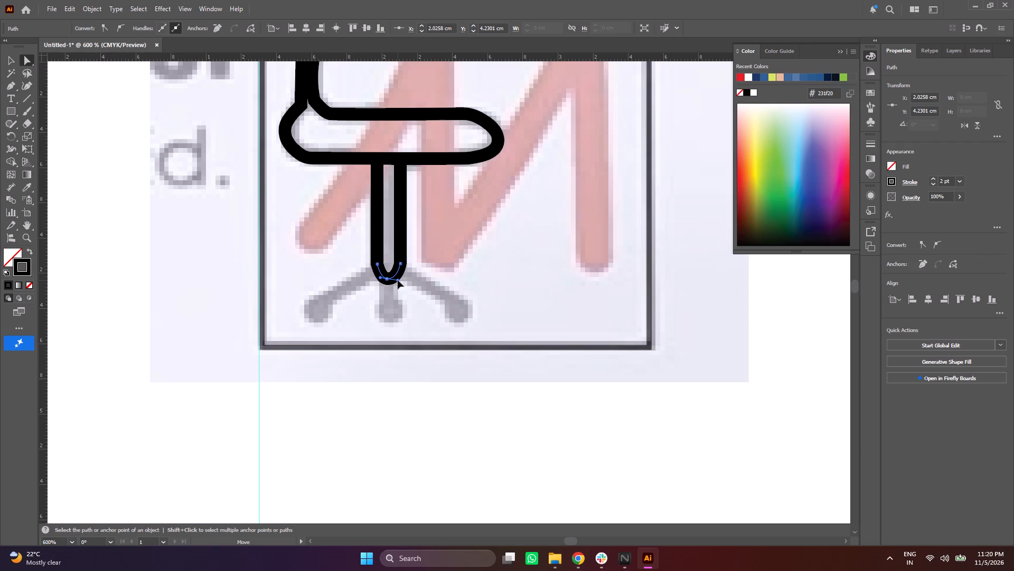
{"action": "left_click_drag", "start_coordinate": [398, 280], "coordinate": [398, 279]}
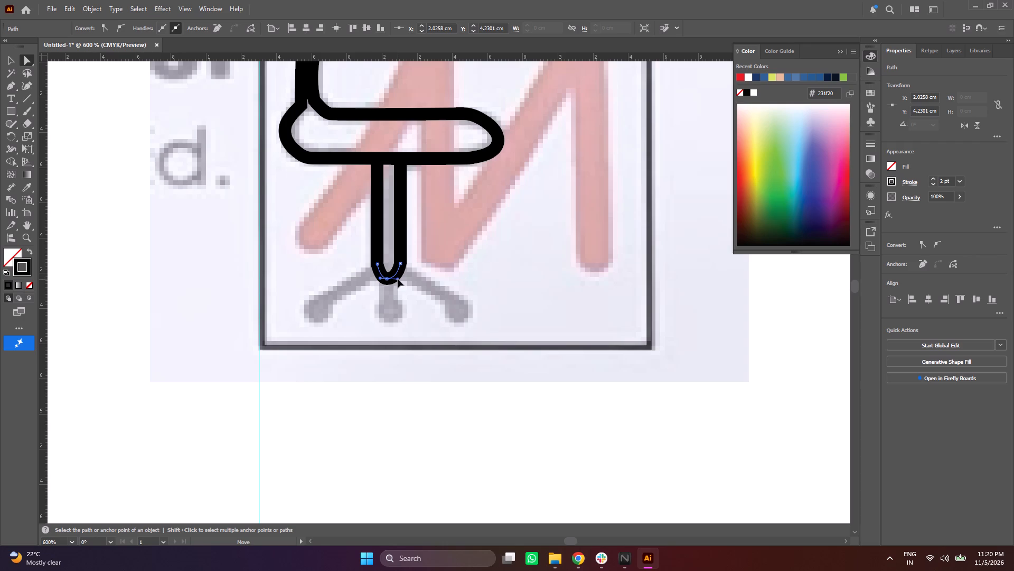
{"action": "left_click_drag", "start_coordinate": [398, 279], "coordinate": [400, 280]}
{"action": "left_click", "coordinate": [388, 279]}
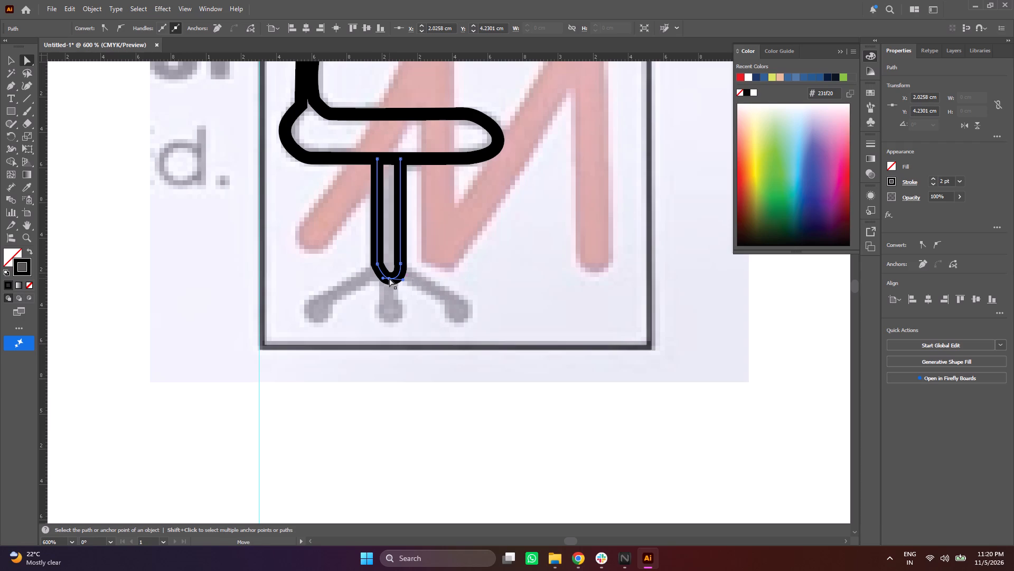
{"action": "left_click_drag", "start_coordinate": [383, 278], "coordinate": [378, 278]}
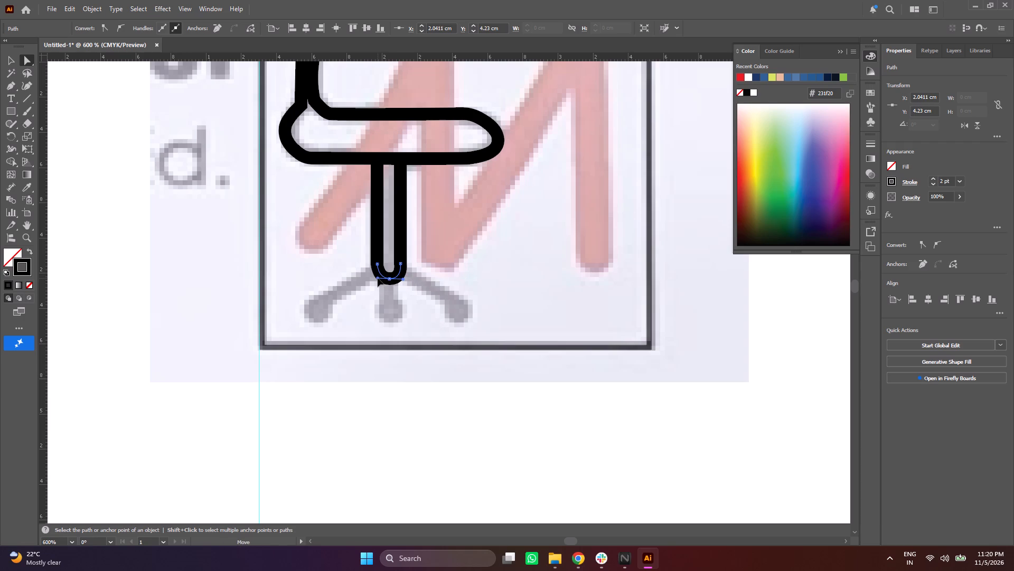
{"action": "left_click_drag", "start_coordinate": [378, 278], "coordinate": [375, 280]}
{"action": "left_click_drag", "start_coordinate": [375, 280], "coordinate": [377, 277]}
{"action": "left_click_drag", "start_coordinate": [377, 277], "coordinate": [377, 279]}
{"action": "left_click_drag", "start_coordinate": [377, 279], "coordinate": [377, 279]}
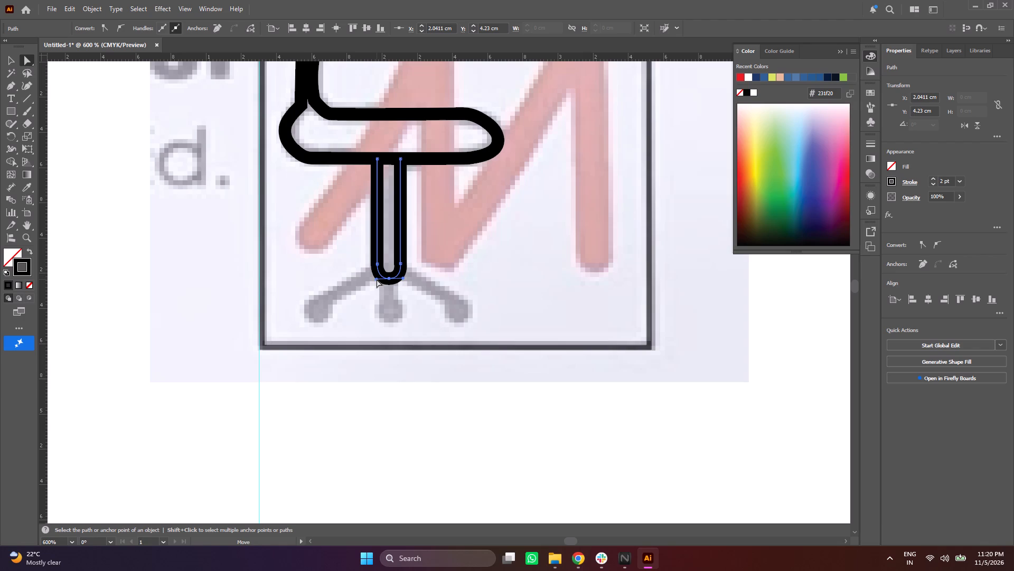
{"action": "left_click", "coordinate": [10, 63]}
{"action": "left_click", "coordinate": [65, 84]}
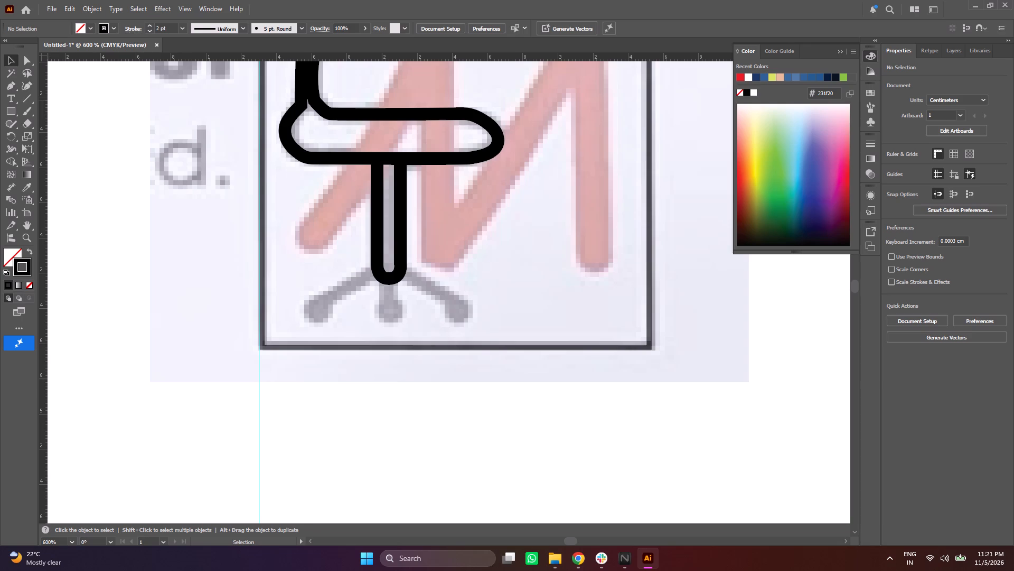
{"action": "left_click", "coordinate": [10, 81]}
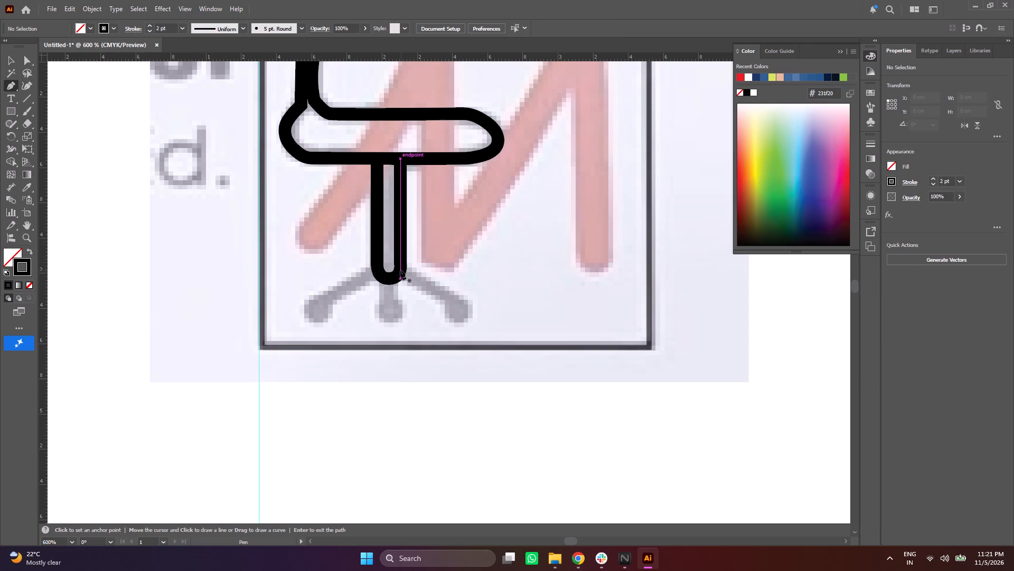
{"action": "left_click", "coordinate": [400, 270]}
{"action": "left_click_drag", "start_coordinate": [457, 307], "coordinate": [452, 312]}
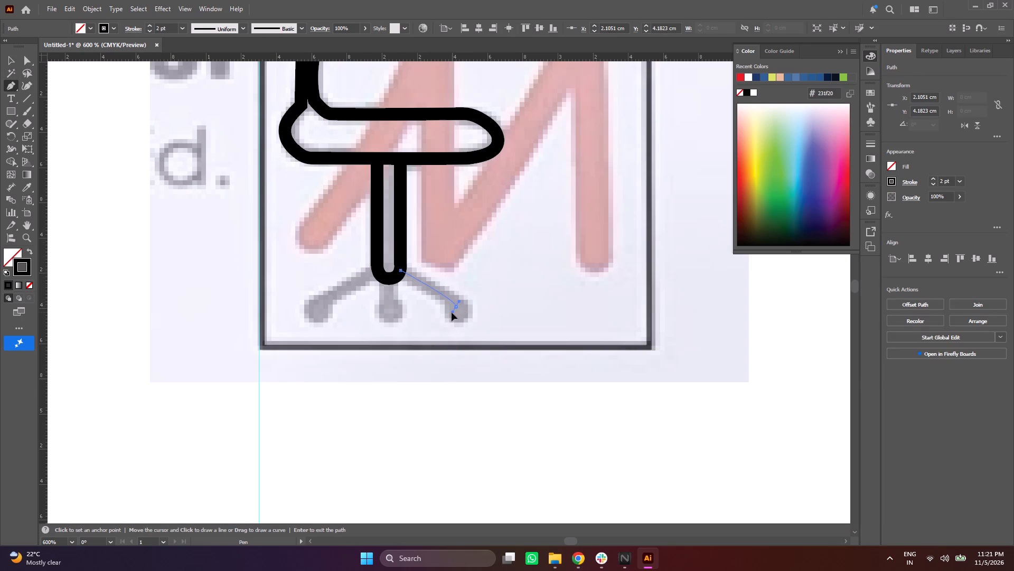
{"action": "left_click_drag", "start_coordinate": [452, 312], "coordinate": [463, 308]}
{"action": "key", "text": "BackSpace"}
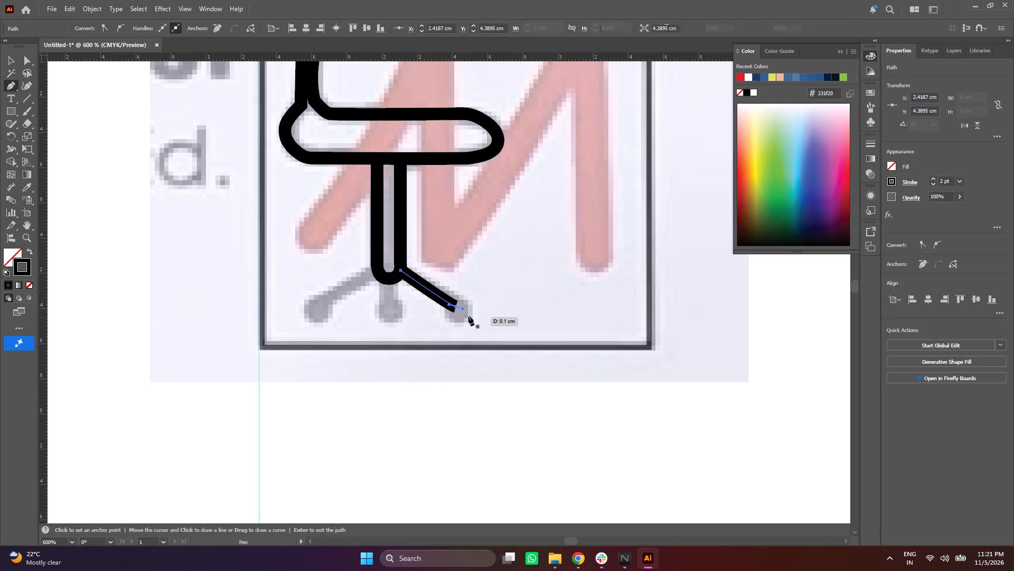
Draw three straight base legs from the stem's bottom to the template's feet: right about 0.38 cm, left about 0.36 cm, centre about 0.16 cm long.
{"action": "left_click", "coordinate": [455, 307]}
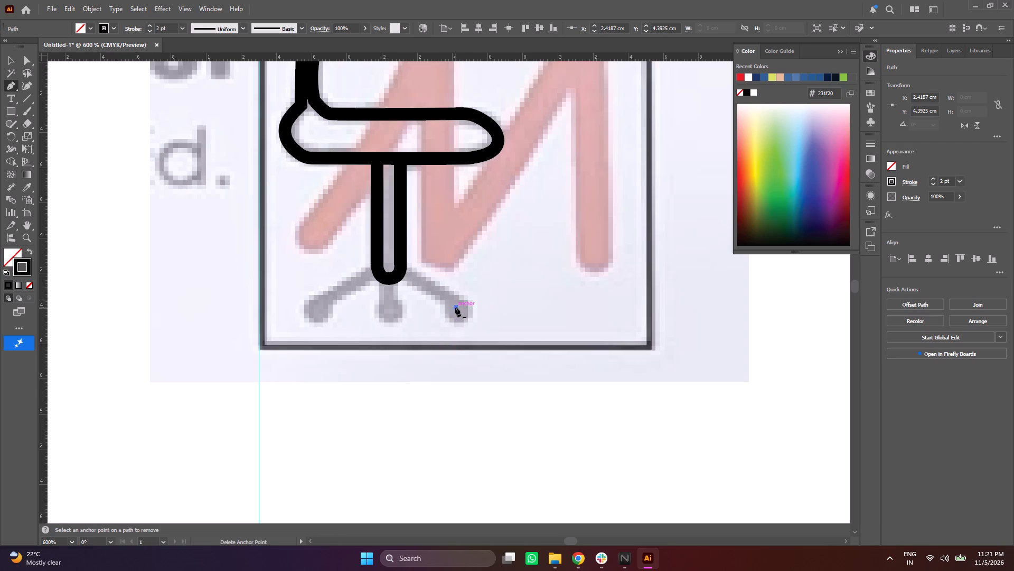
{"action": "left_click", "coordinate": [401, 271]}
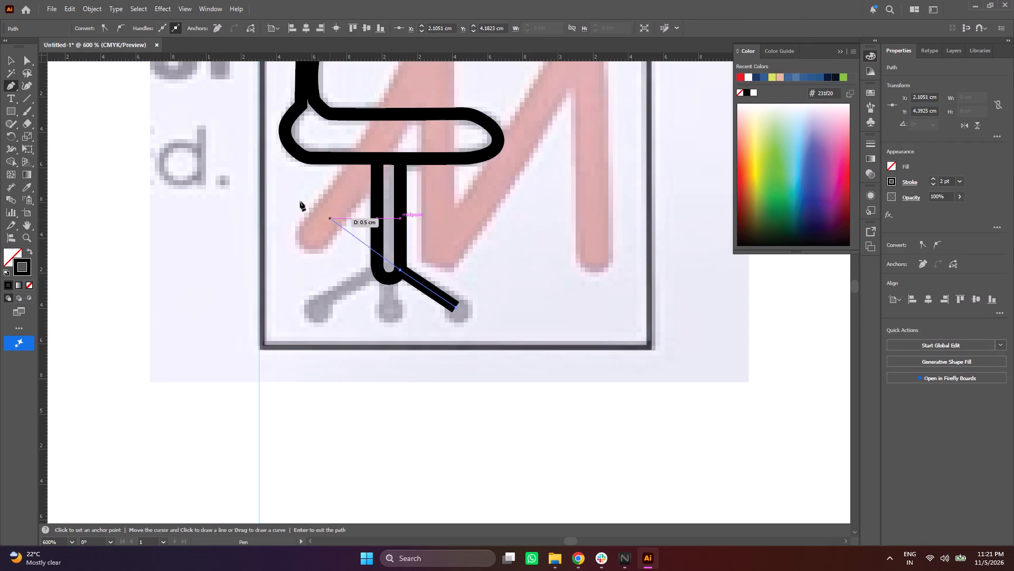
{"action": "key", "text": "Return"}
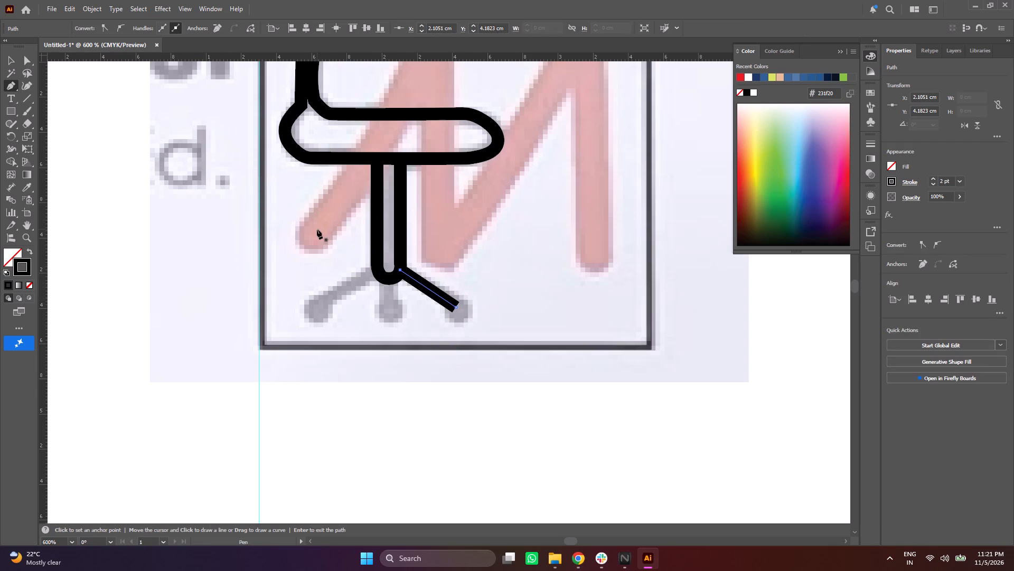
{"action": "key", "text": "Return"}
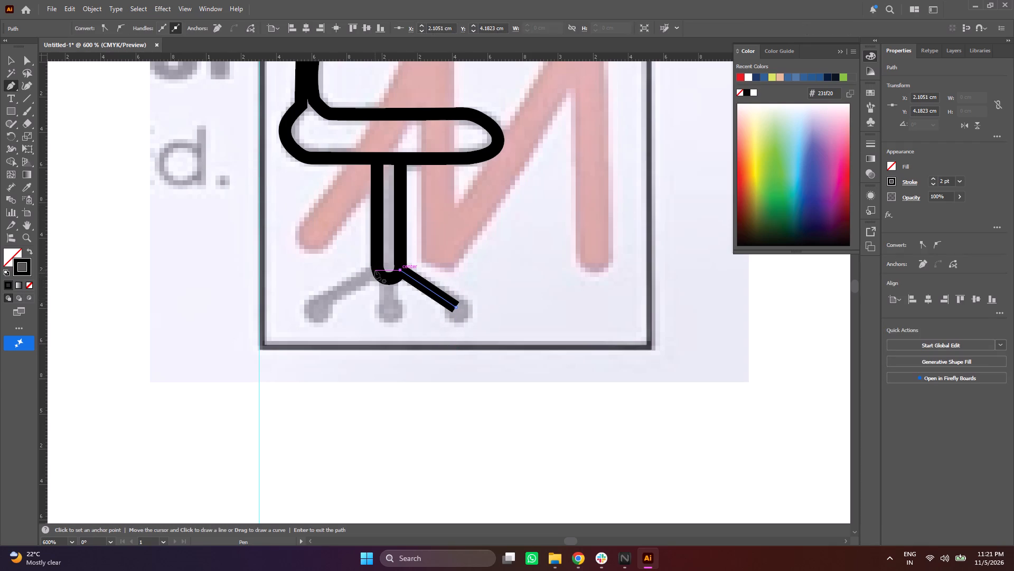
{"action": "left_click", "coordinate": [377, 270]}
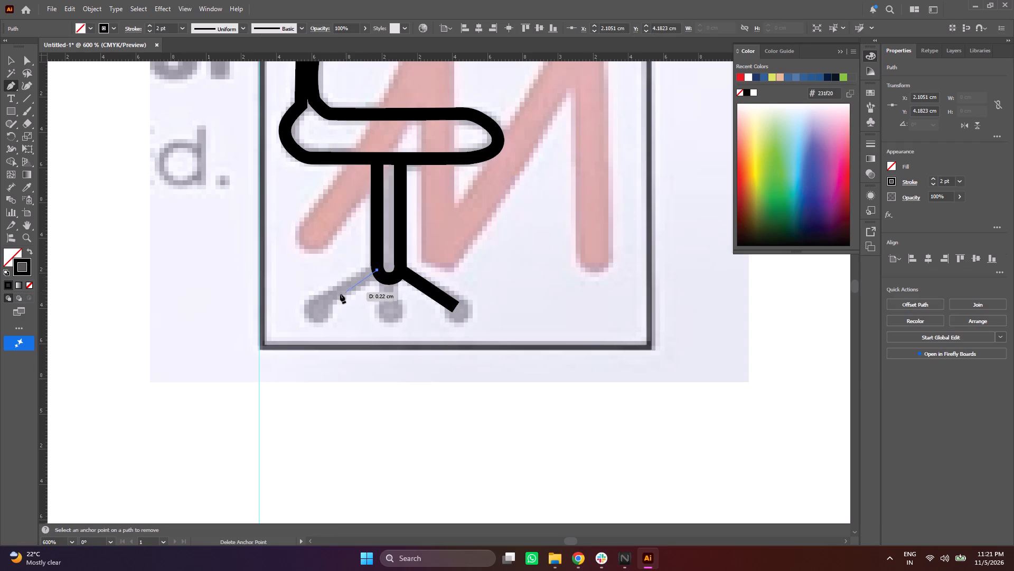
{"action": "left_click", "coordinate": [323, 303]}
{"action": "key", "text": "Return"}
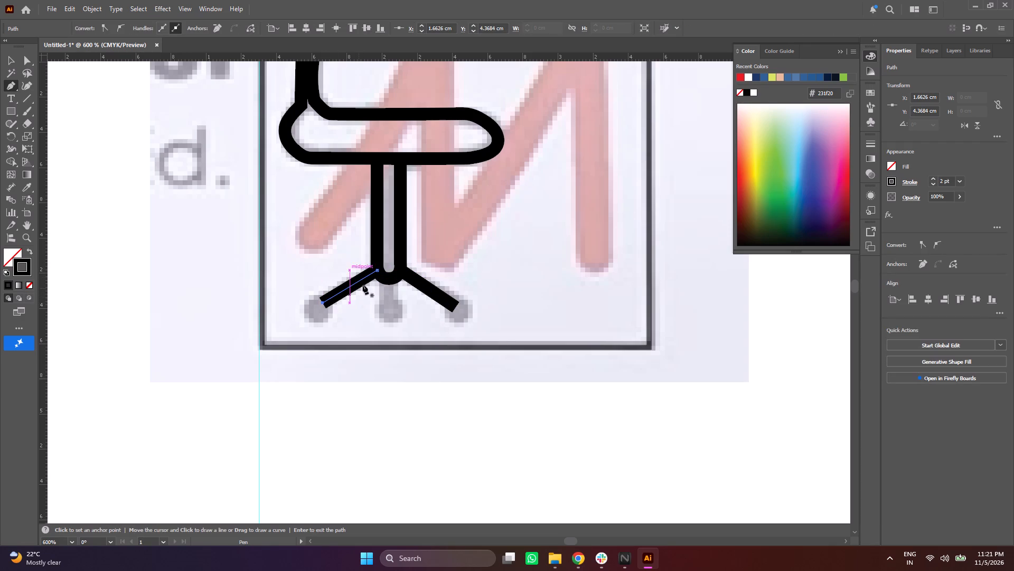
{"action": "left_click", "coordinate": [388, 277]}
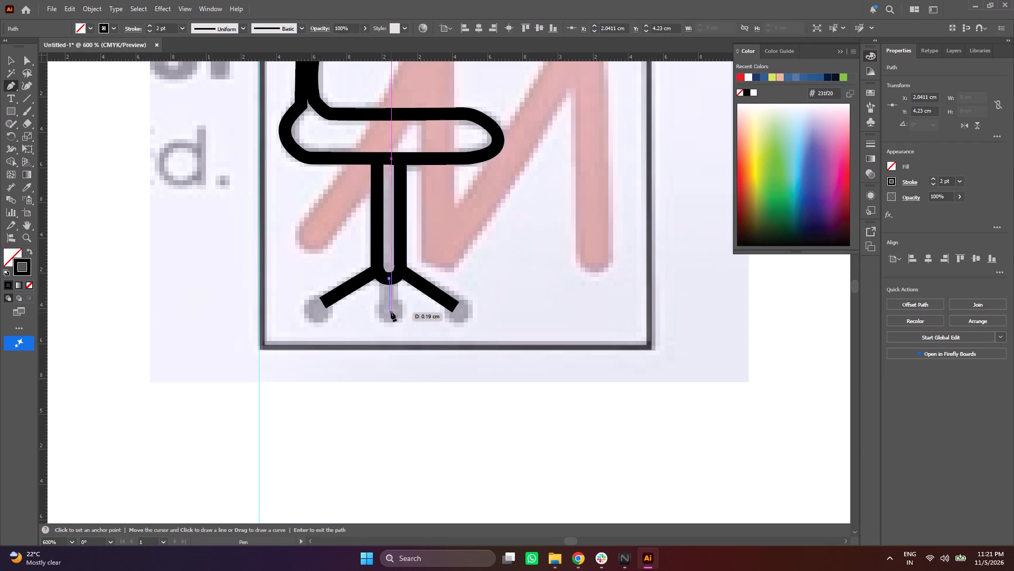
{"action": "left_click", "coordinate": [389, 308]}
{"action": "key", "text": "Return"}
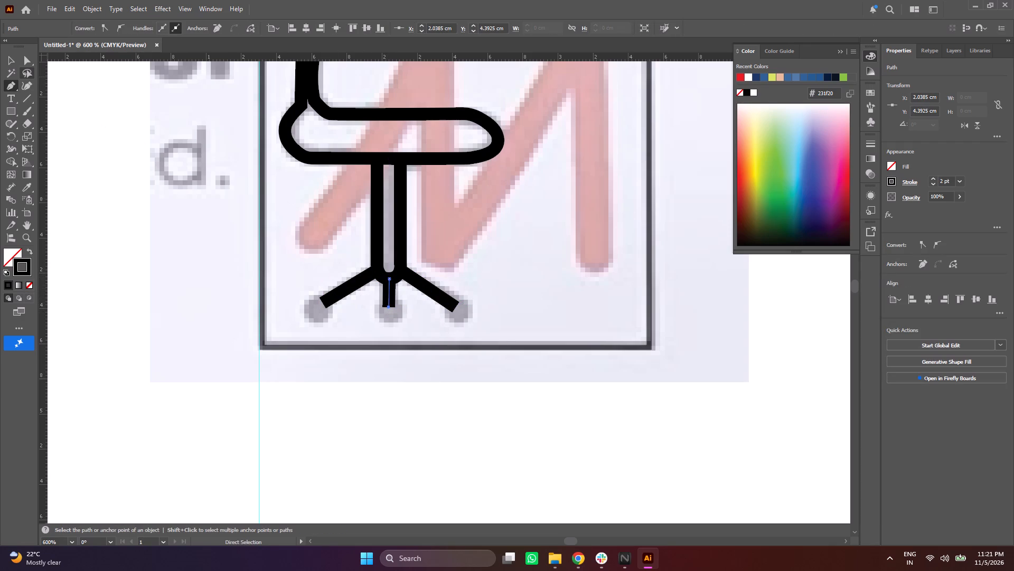
{"action": "left_click", "coordinate": [15, 63]}
Draw a rectangle about 0.13 × 0.11 cm over the template's centre foot and give it a black fill with no stroke.
{"action": "left_click_drag", "start_coordinate": [12, 112], "coordinate": [20, 116]}
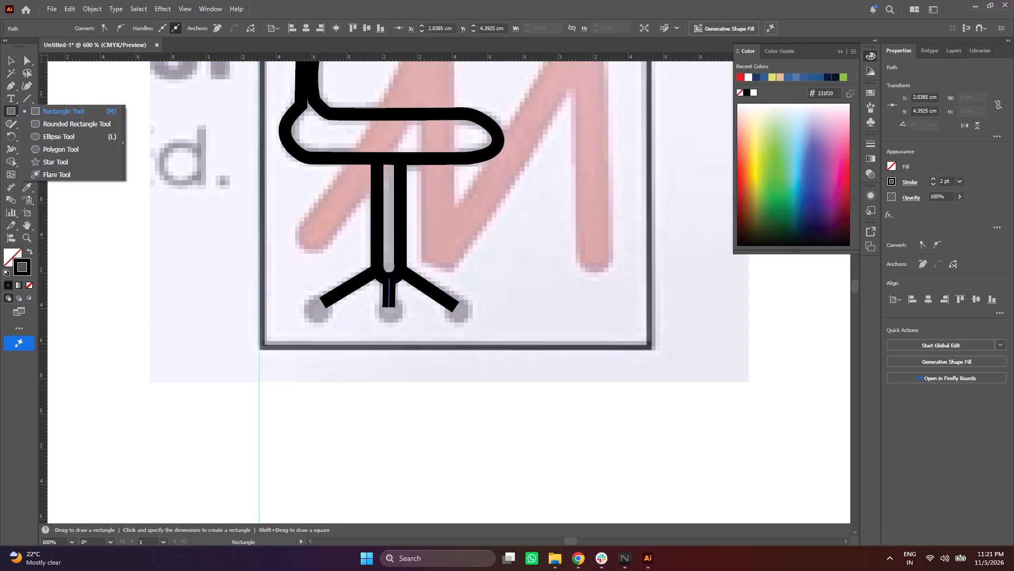
{"action": "left_click_drag", "start_coordinate": [20, 116], "coordinate": [52, 114]}
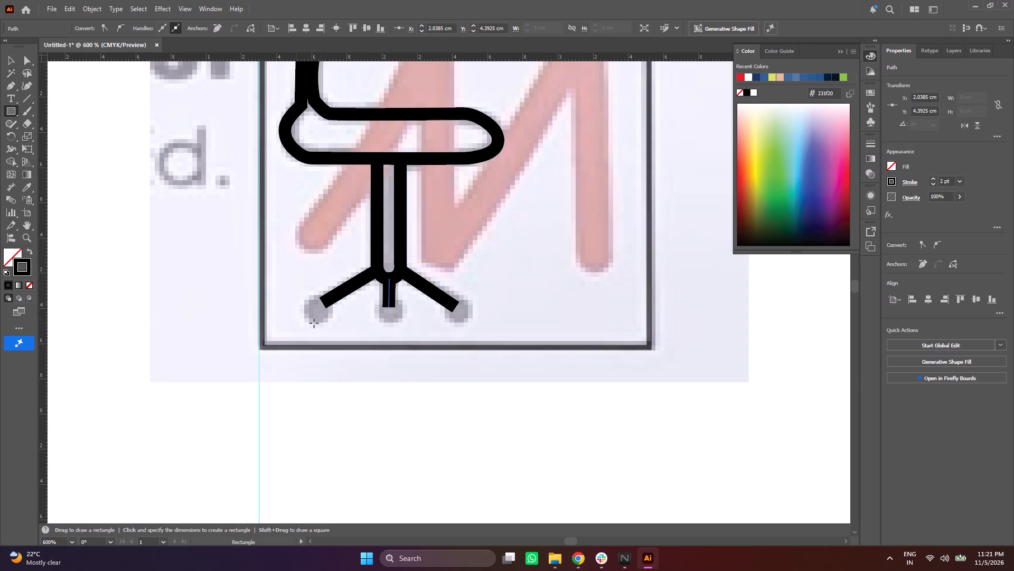
{"action": "left_click_drag", "start_coordinate": [376, 301], "coordinate": [401, 316]}
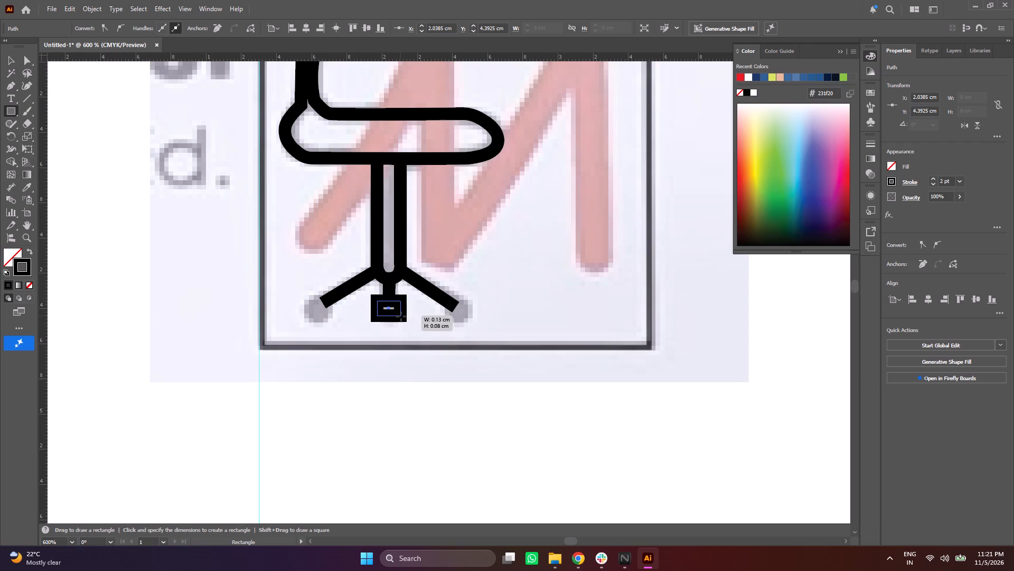
{"action": "left_click_drag", "start_coordinate": [401, 316], "coordinate": [401, 320]}
{"action": "left_click", "coordinate": [29, 250]}
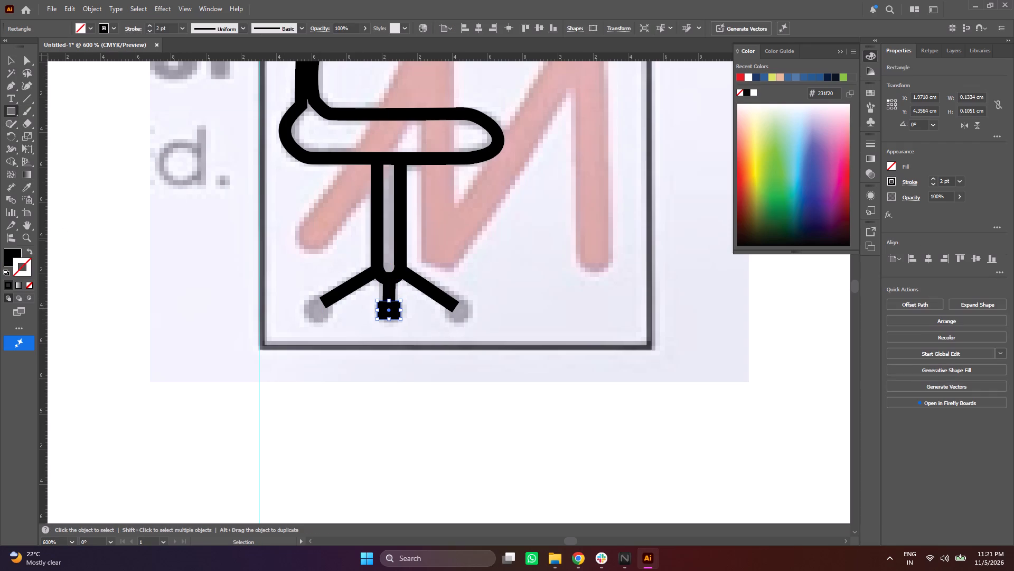
{"action": "scroll", "coordinate": [410, 331], "scroll_direction": "up", "scroll_amount": 4, "text": "alt"}
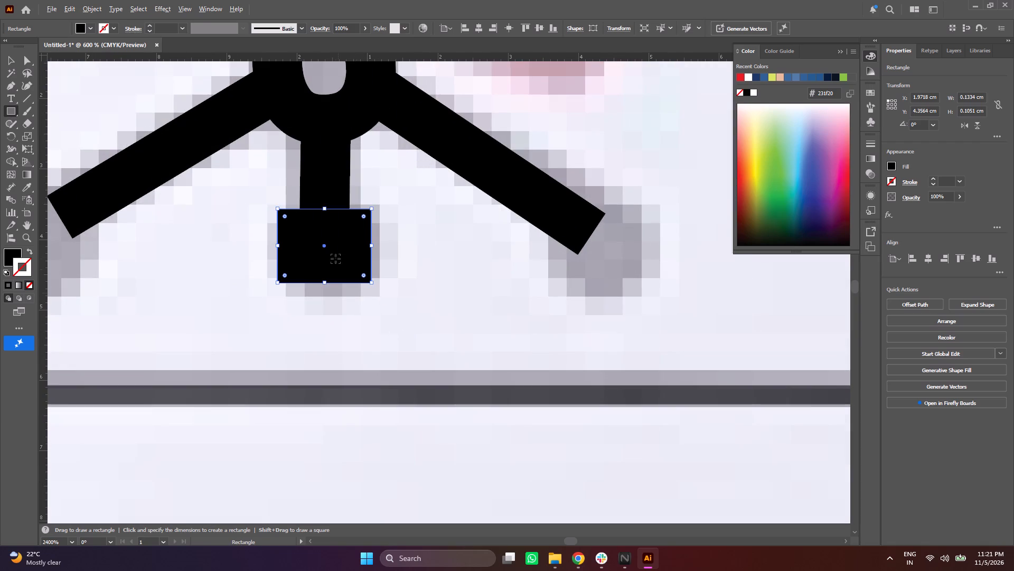
Fully round the centre foot's corners and resize it into a circle about 0.14 cm across covering the template's foot.
{"action": "left_click_drag", "start_coordinate": [362, 216], "coordinate": [356, 225]}
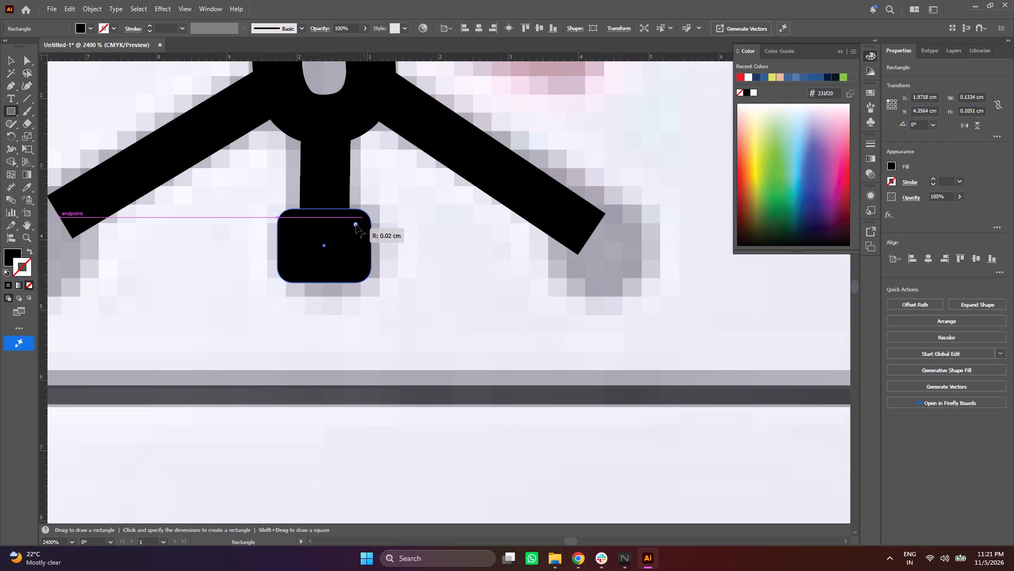
{"action": "left_click_drag", "start_coordinate": [356, 225], "coordinate": [305, 275]}
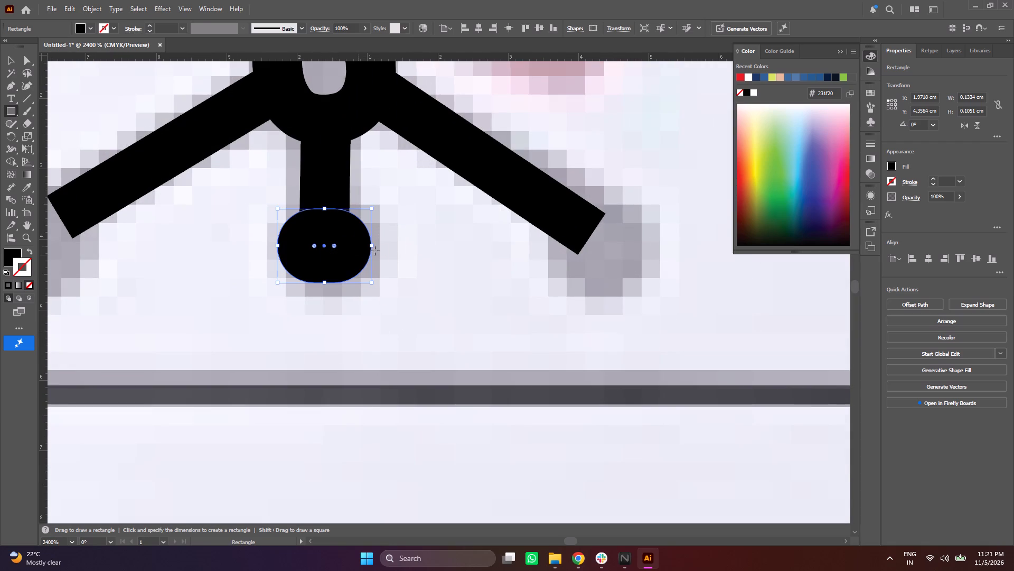
{"action": "left_click_drag", "start_coordinate": [369, 245], "coordinate": [350, 245]}
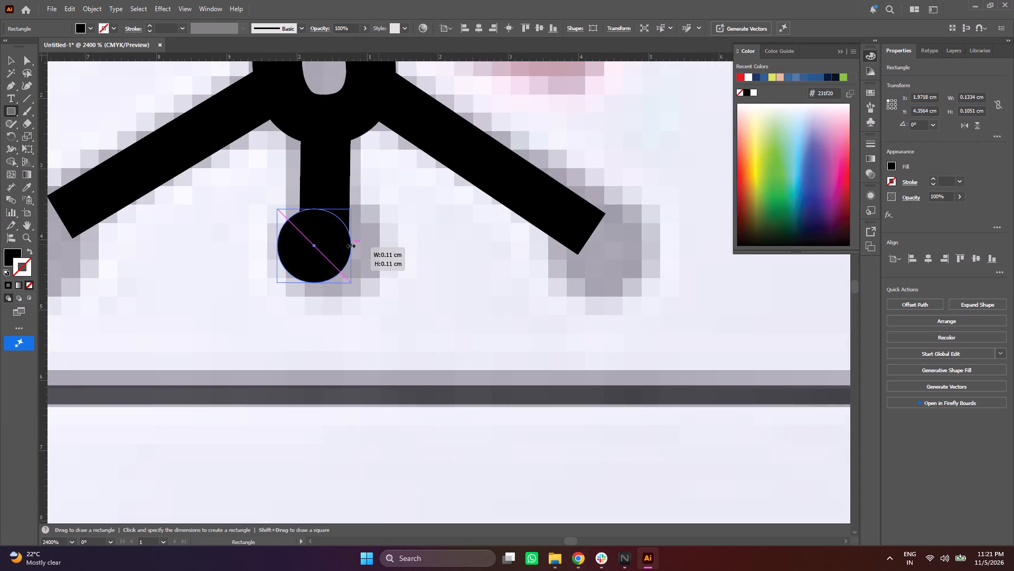
{"action": "left_click_drag", "start_coordinate": [350, 245], "coordinate": [349, 245]}
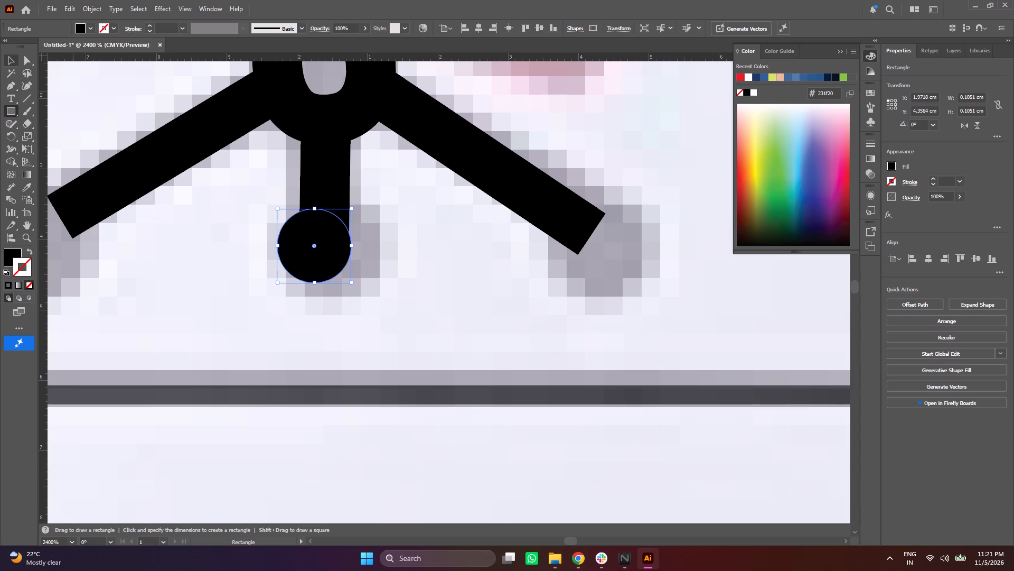
{"action": "left_click", "coordinate": [6, 57]}
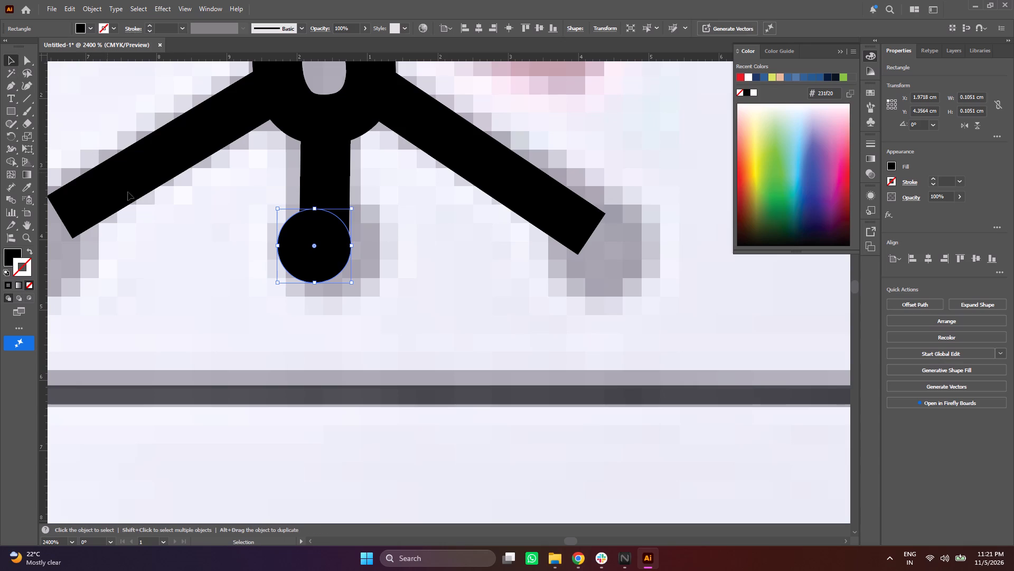
{"action": "left_click_drag", "start_coordinate": [352, 282], "coordinate": [381, 310]}
{"action": "left_click_drag", "start_coordinate": [343, 245], "coordinate": [332, 257]}
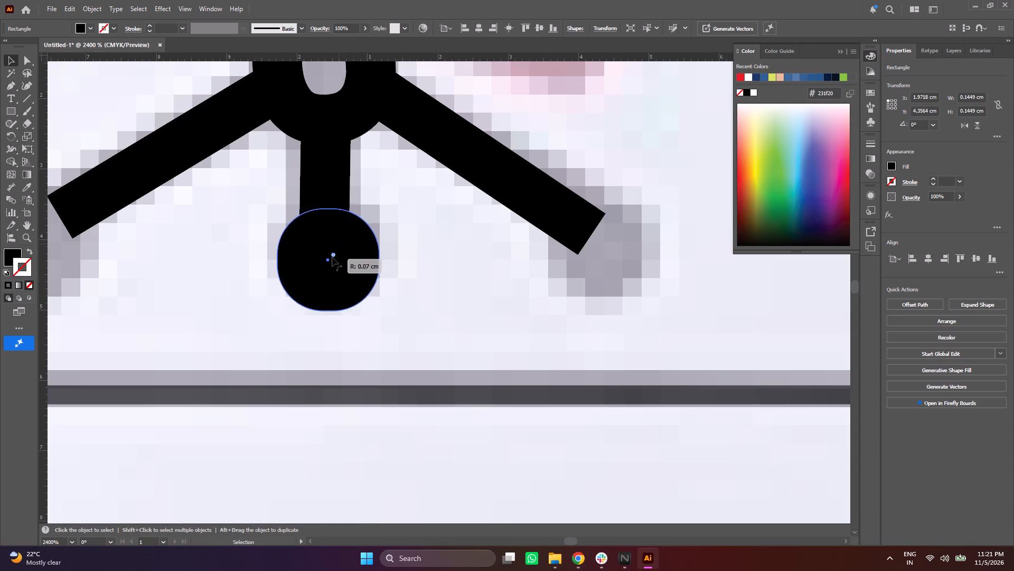
{"action": "left_click_drag", "start_coordinate": [332, 257], "coordinate": [313, 277]}
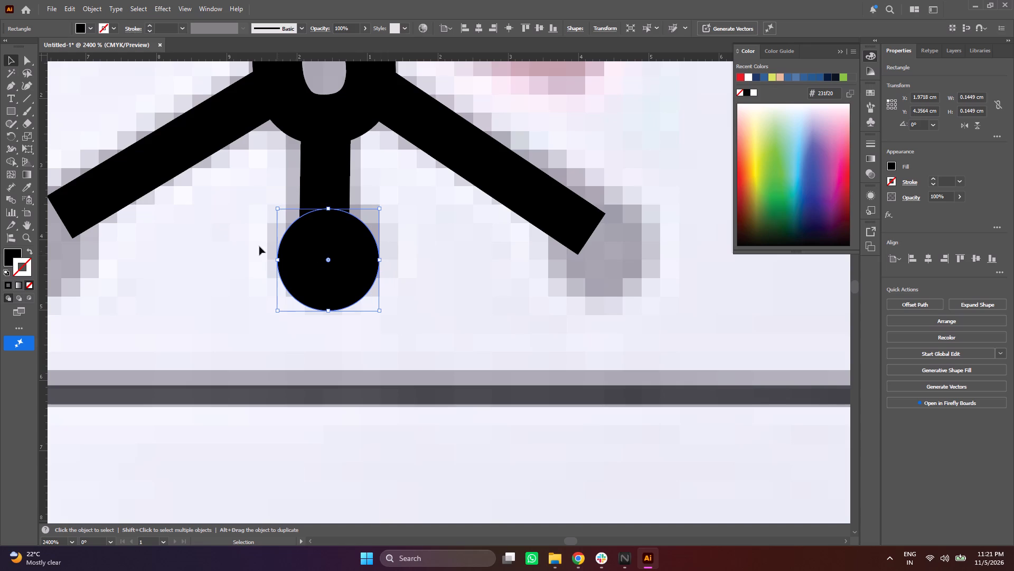
Place copies of the round foot at the ends of the right and left base legs, and deselect.
{"action": "left_click", "coordinate": [10, 61]}
{"action": "left_click_drag", "start_coordinate": [349, 283], "coordinate": [621, 278], "text": "alt"}
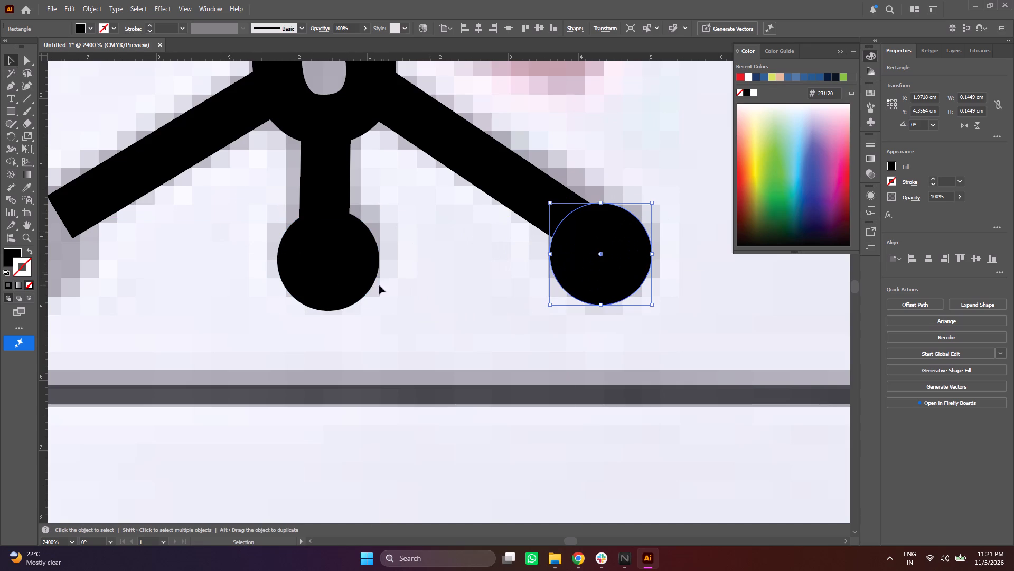
{"action": "scroll", "coordinate": [376, 287], "scroll_direction": "down", "scroll_amount": 2, "text": "alt"}
{"action": "left_click_drag", "start_coordinate": [356, 277], "coordinate": [213, 271], "text": "alt"}
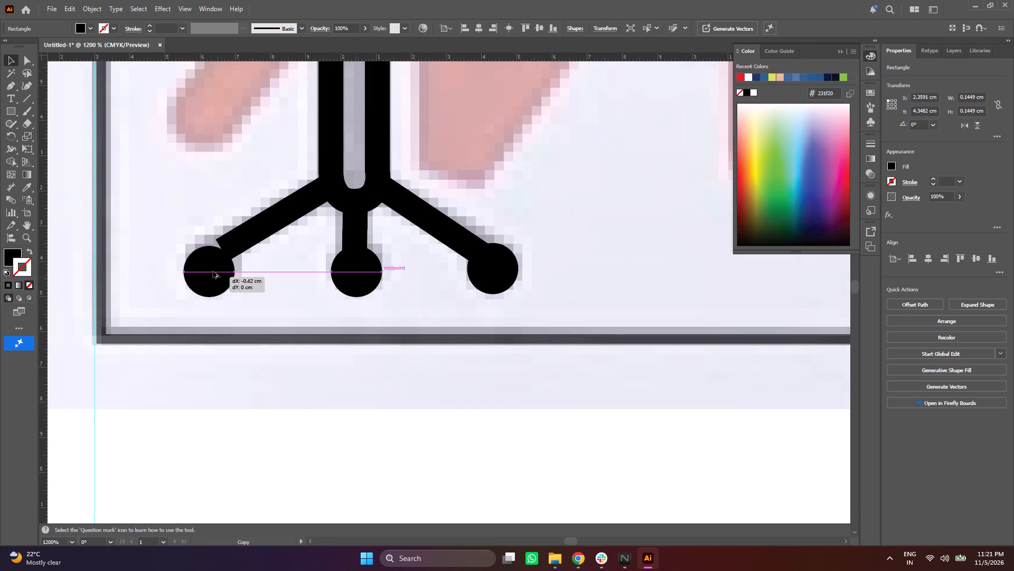
{"action": "left_click_drag", "start_coordinate": [213, 271], "coordinate": [213, 269], "text": "alt"}
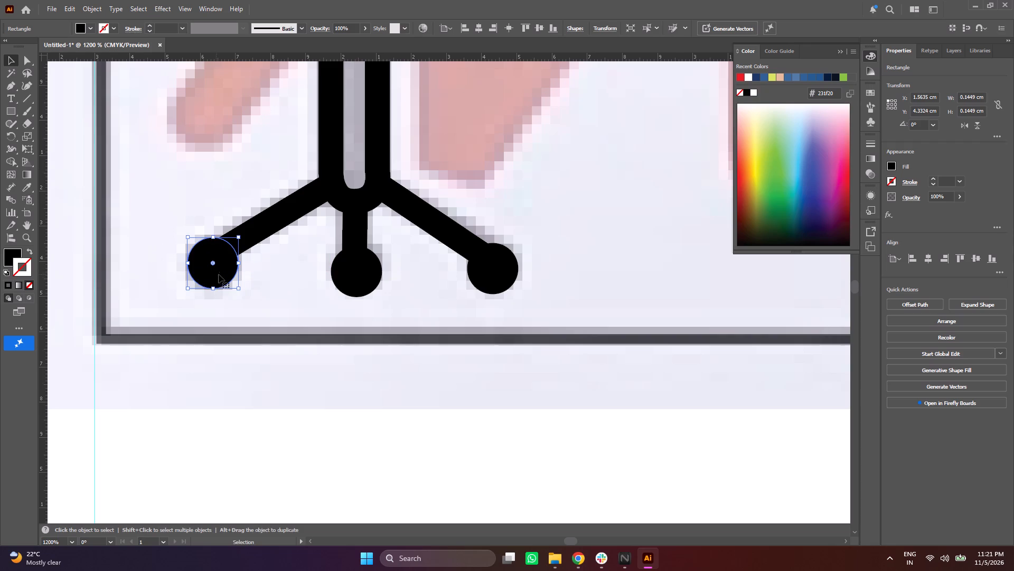
{"action": "scroll", "coordinate": [317, 259], "scroll_direction": "down", "scroll_amount": 5, "text": "alt"}
{"action": "scroll", "coordinate": [365, 217], "scroll_direction": "up", "scroll_amount": 2, "text": "alt"}
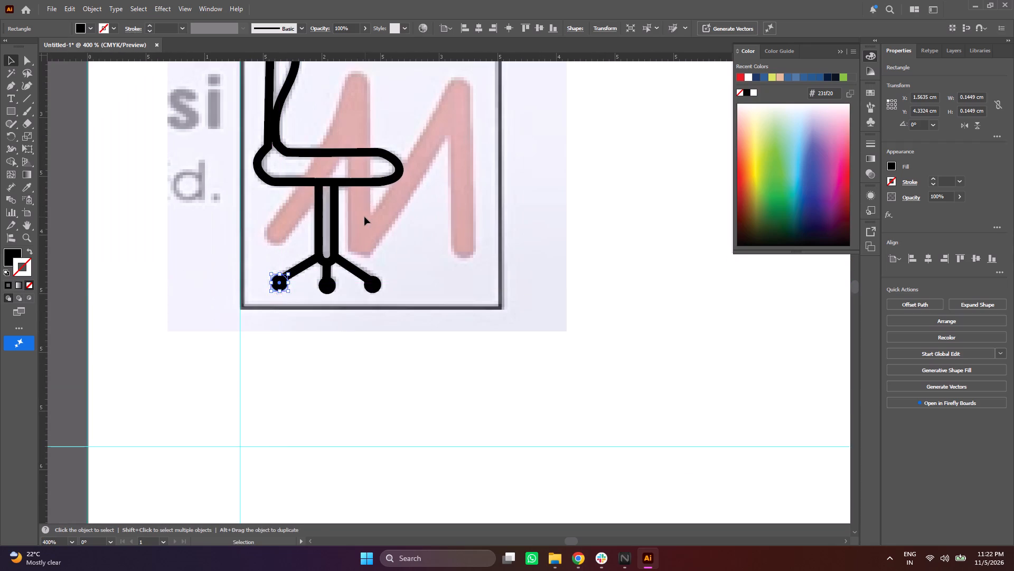
{"action": "scroll", "coordinate": [364, 217], "scroll_direction": "up", "scroll_amount": 9}
{"action": "left_click", "coordinate": [61, 87]}
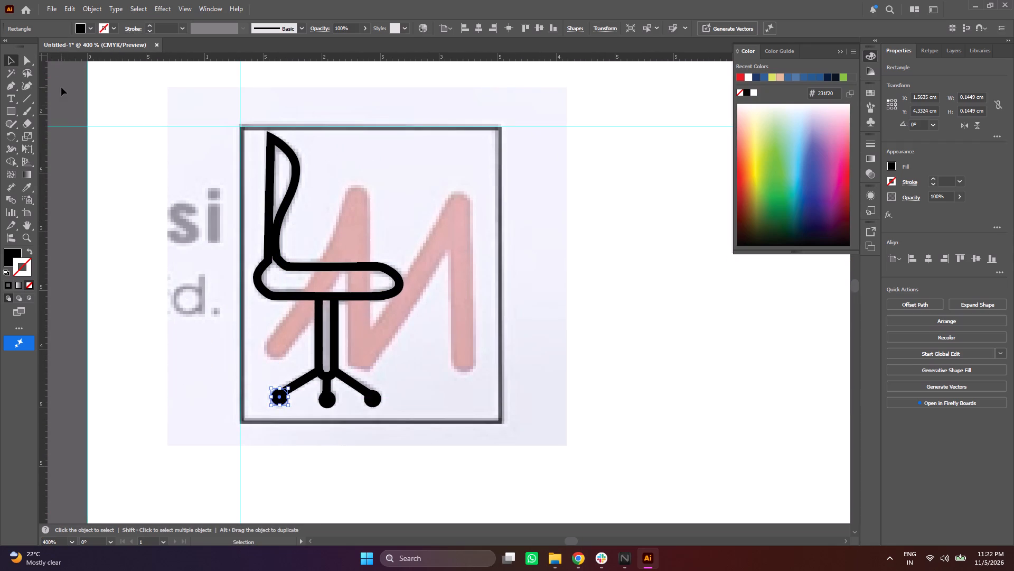
Trace the template's M as an open black-stroked path without fill, about 1.63 × 1.31 cm, with a slight curve in its first upstroke.
{"action": "left_click", "coordinate": [14, 90]}
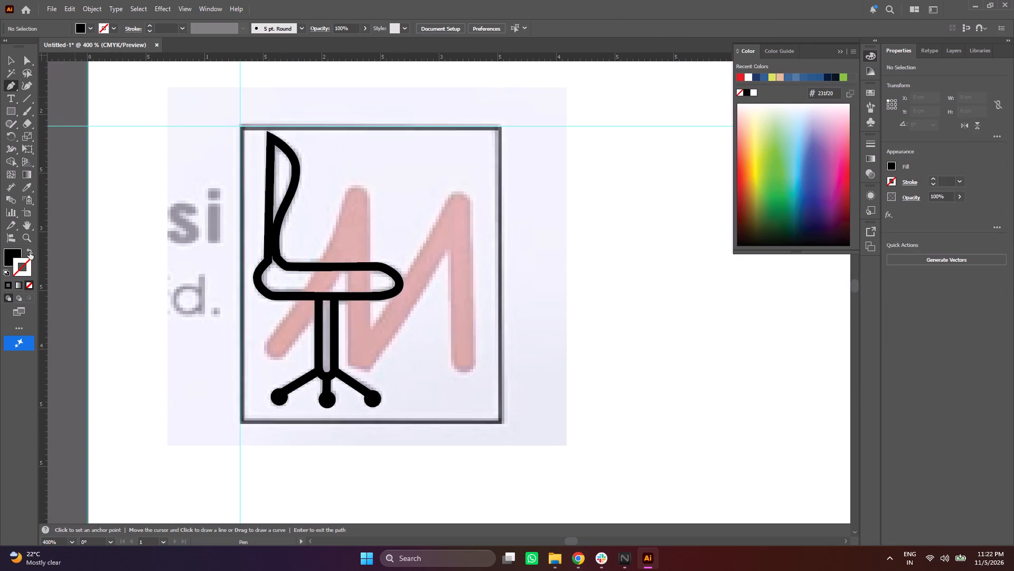
{"action": "left_click", "coordinate": [30, 252]}
{"action": "left_click", "coordinate": [272, 348]}
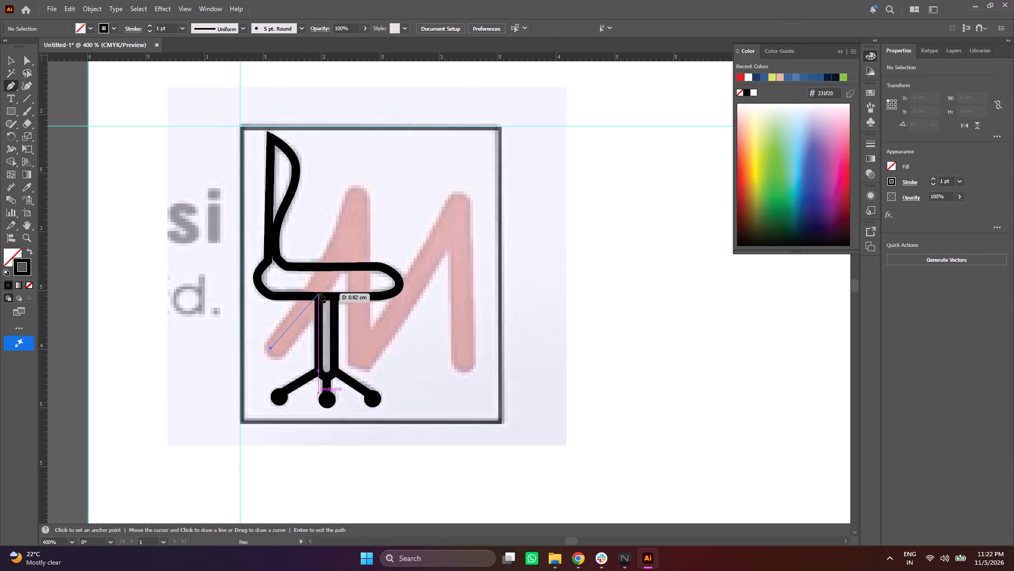
{"action": "left_click_drag", "start_coordinate": [323, 284], "coordinate": [330, 274]}
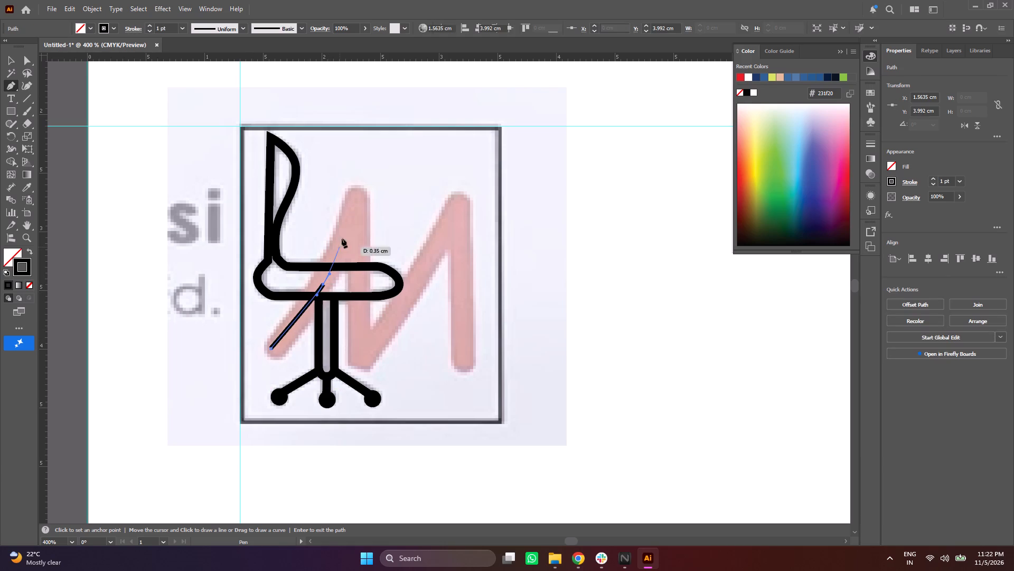
{"action": "left_click_drag", "start_coordinate": [355, 201], "coordinate": [356, 194]}
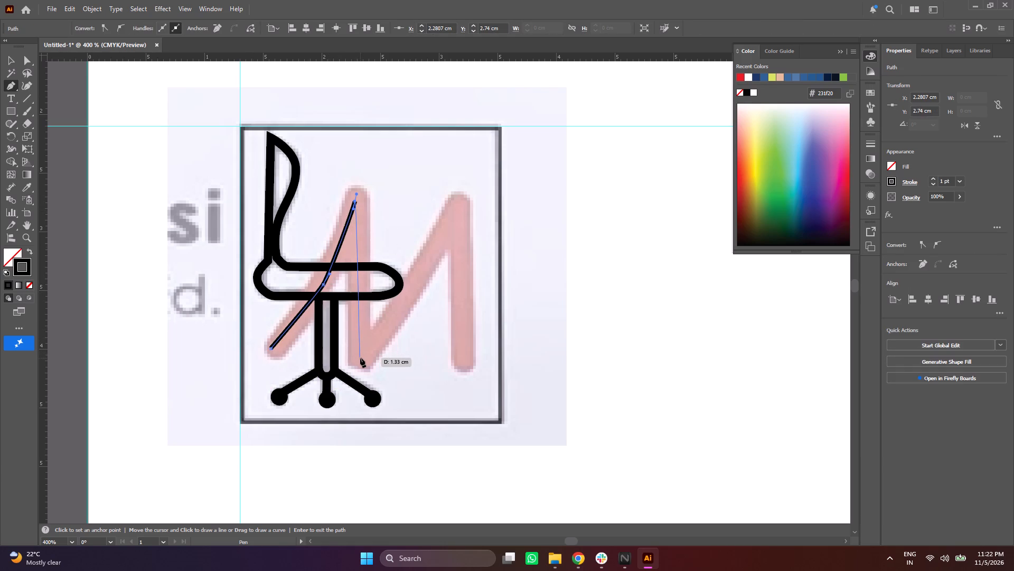
{"action": "left_click", "coordinate": [359, 353]}
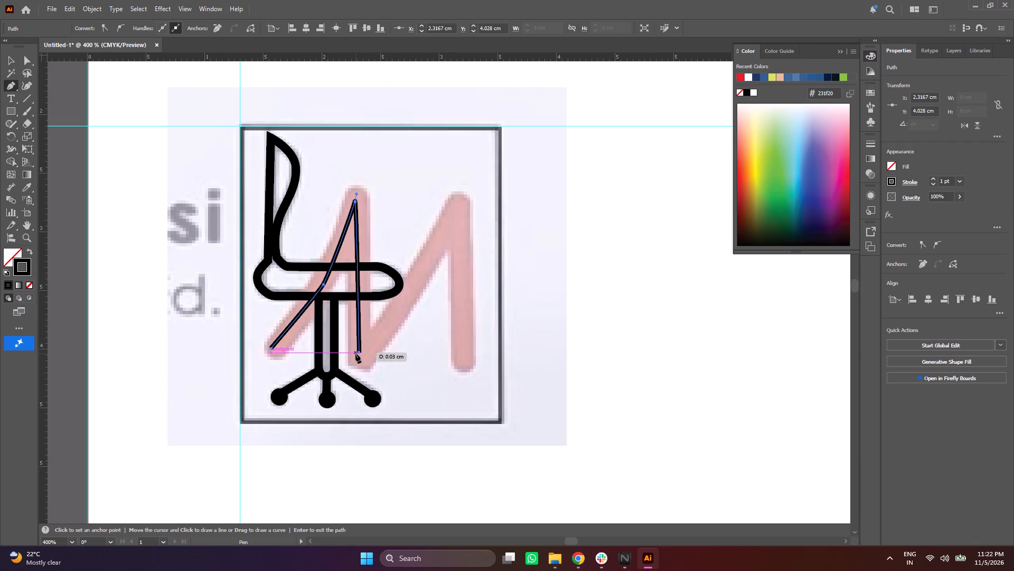
{"action": "key", "text": "BackSpace"}
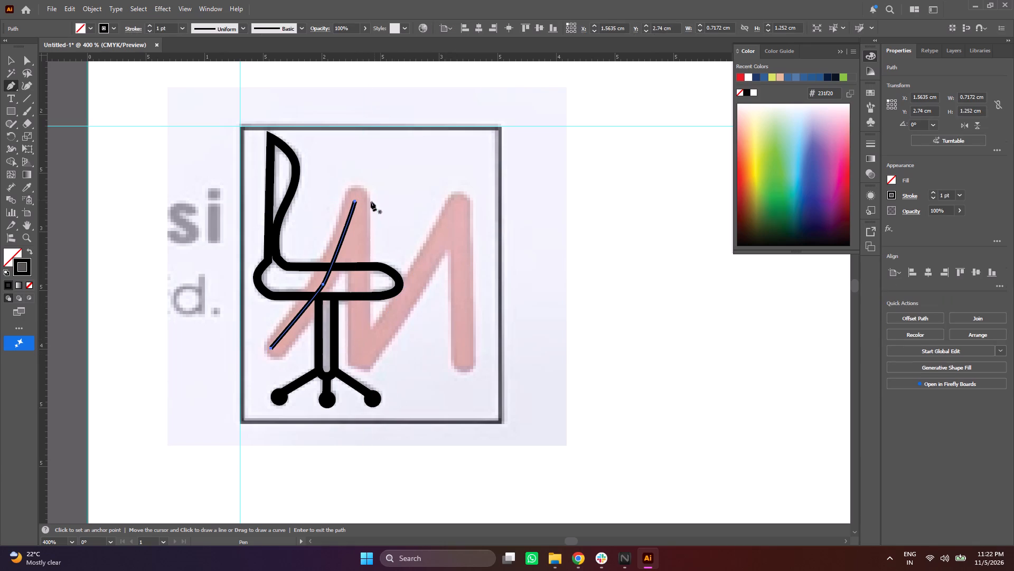
{"action": "left_click", "coordinate": [355, 202]}
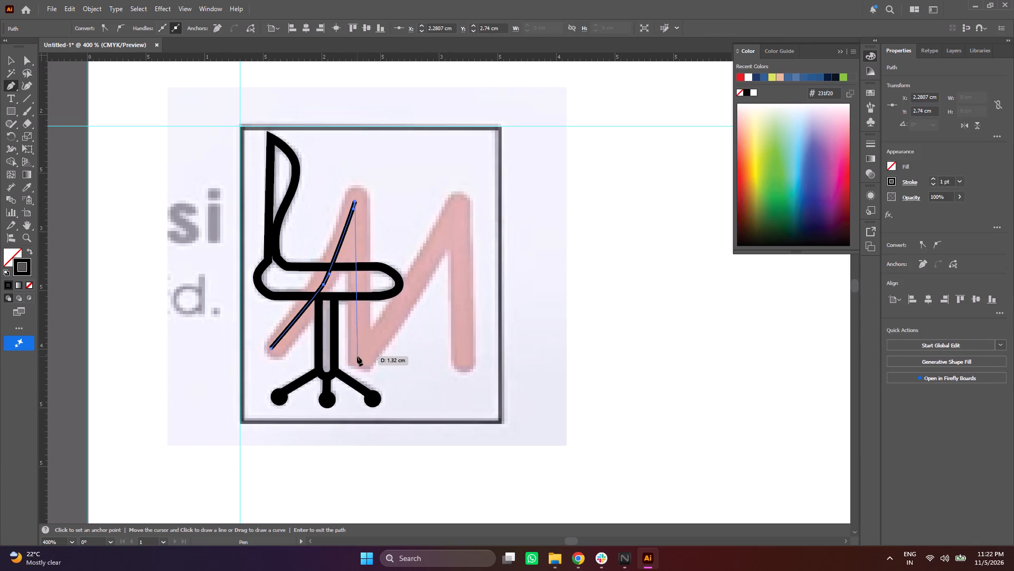
{"action": "left_click", "coordinate": [356, 355]}
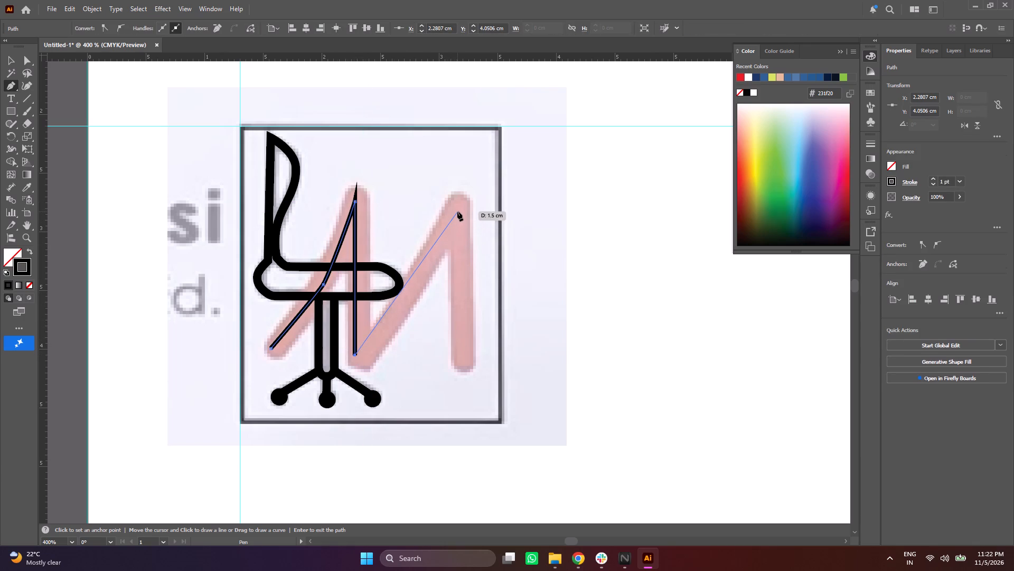
{"action": "left_click", "coordinate": [458, 207]}
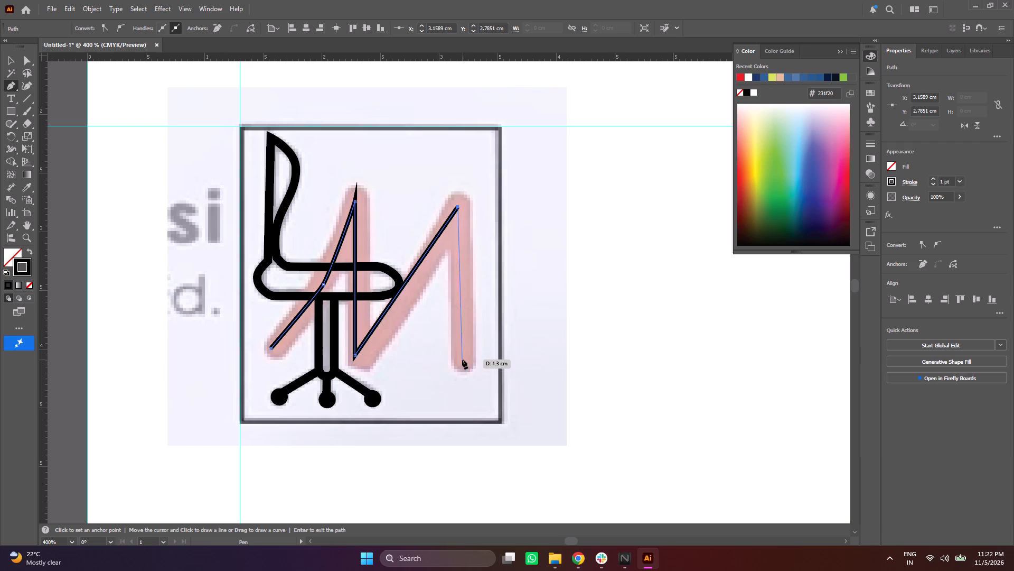
{"action": "left_click", "coordinate": [462, 356]}
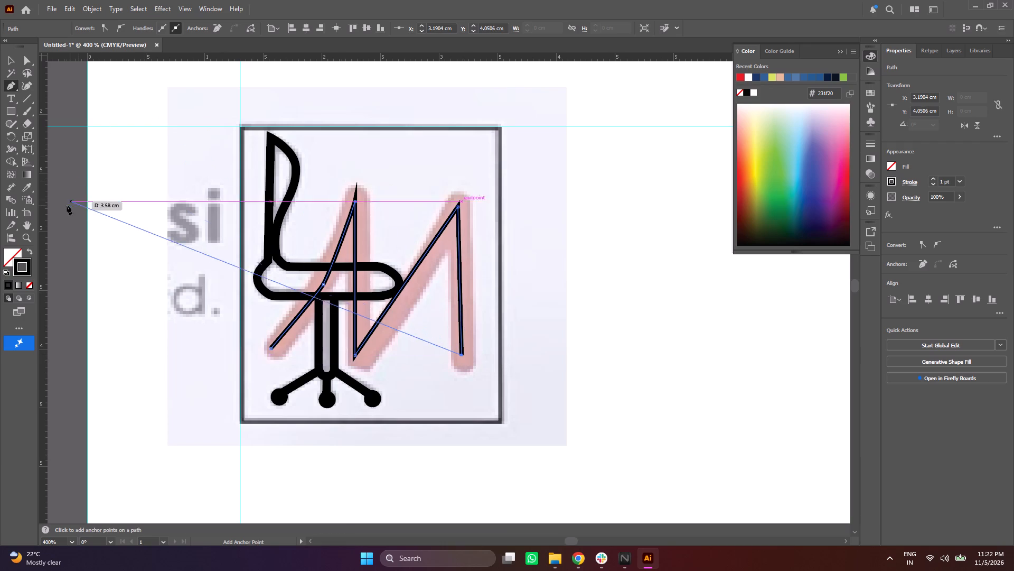
{"action": "key", "text": "Return"}
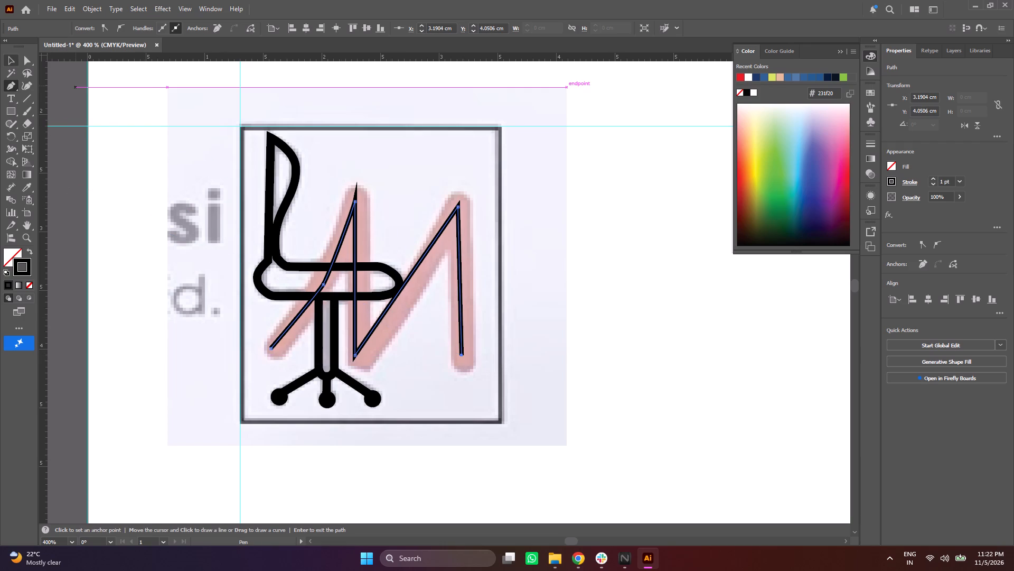
Set the M path's stroke weight to 6 pt.
{"action": "double_click", "coordinate": [933, 180]}
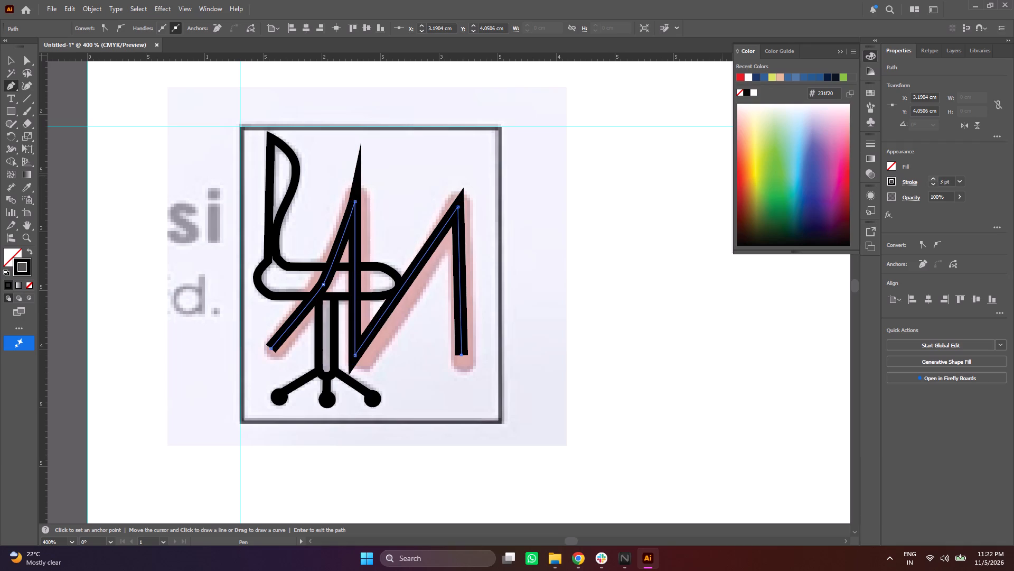
{"action": "left_click", "coordinate": [933, 180]}
{"action": "left_click", "coordinate": [933, 180]}
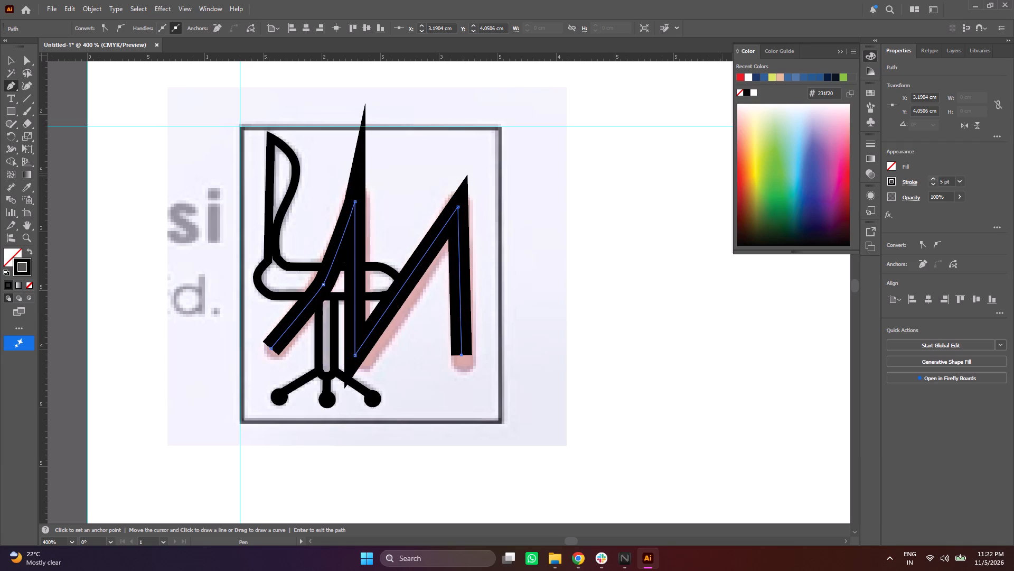
{"action": "left_click", "coordinate": [933, 180]}
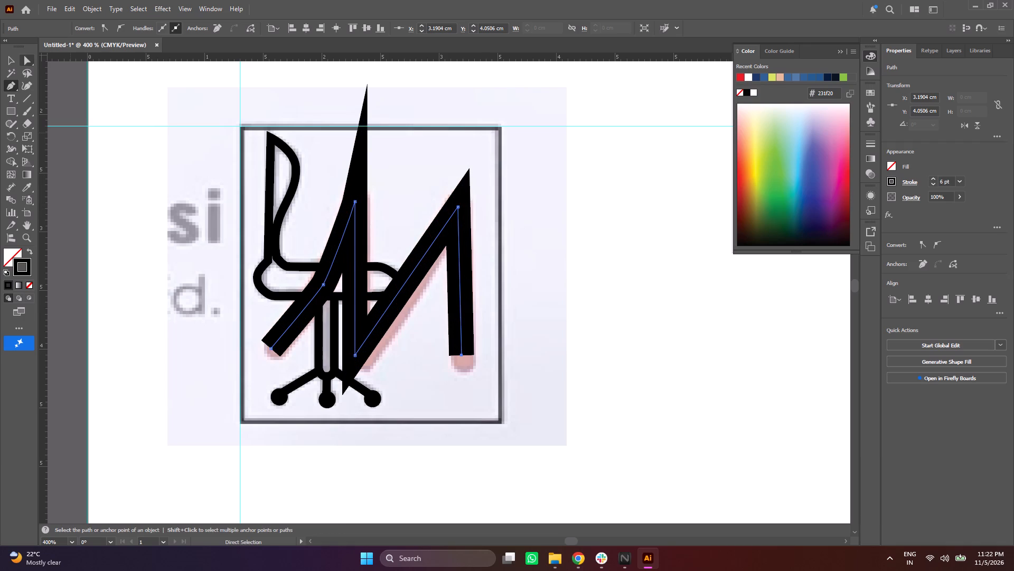
Round the M's two top peaks with tiny corner radii, about 0.002 cm on the first and 0.009 cm on the second.
{"action": "left_click", "coordinate": [33, 60]}
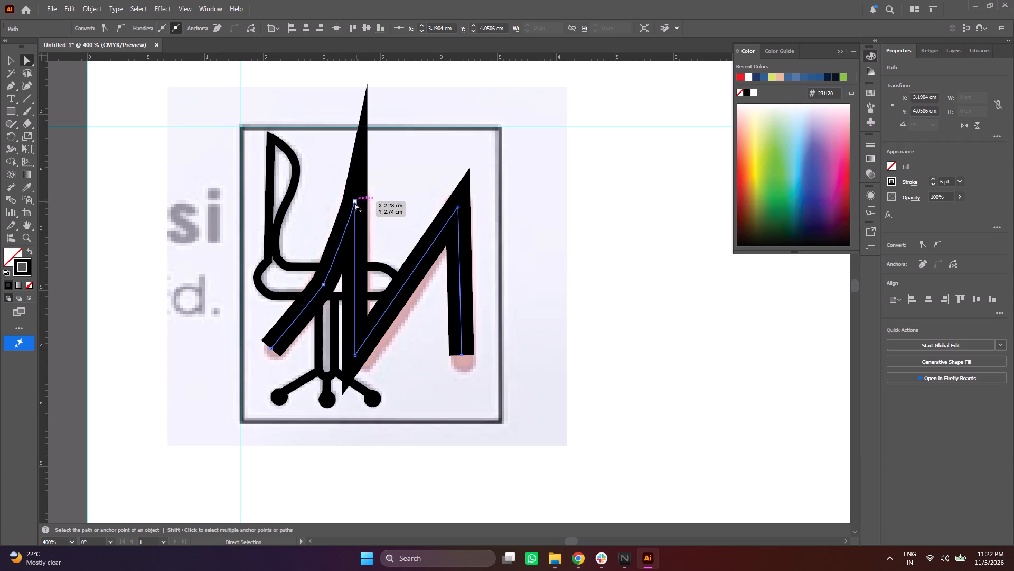
{"action": "left_click", "coordinate": [354, 202]}
{"action": "left_click_drag", "start_coordinate": [353, 213], "coordinate": [355, 226]}
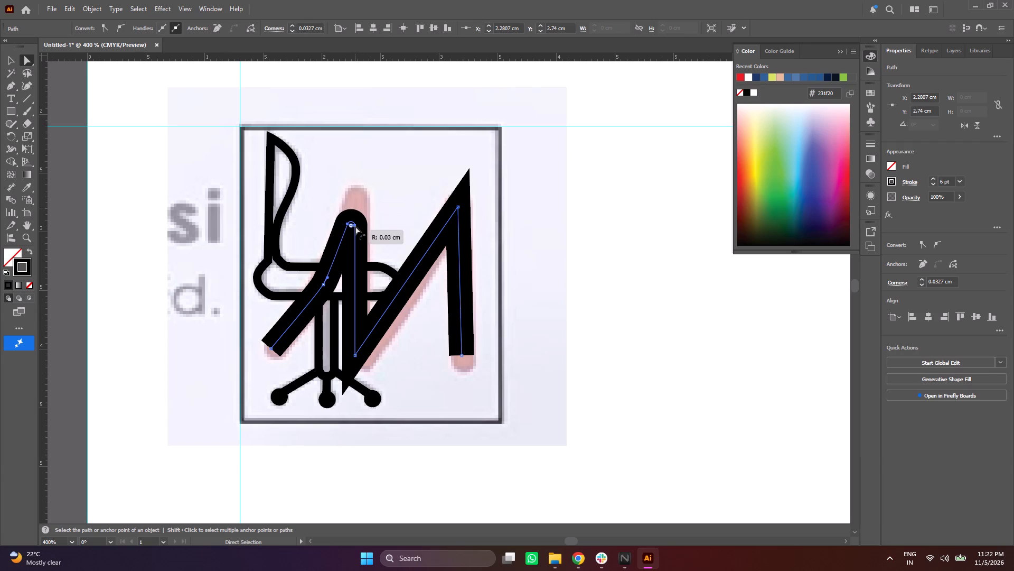
{"action": "left_click_drag", "start_coordinate": [355, 226], "coordinate": [367, 206]}
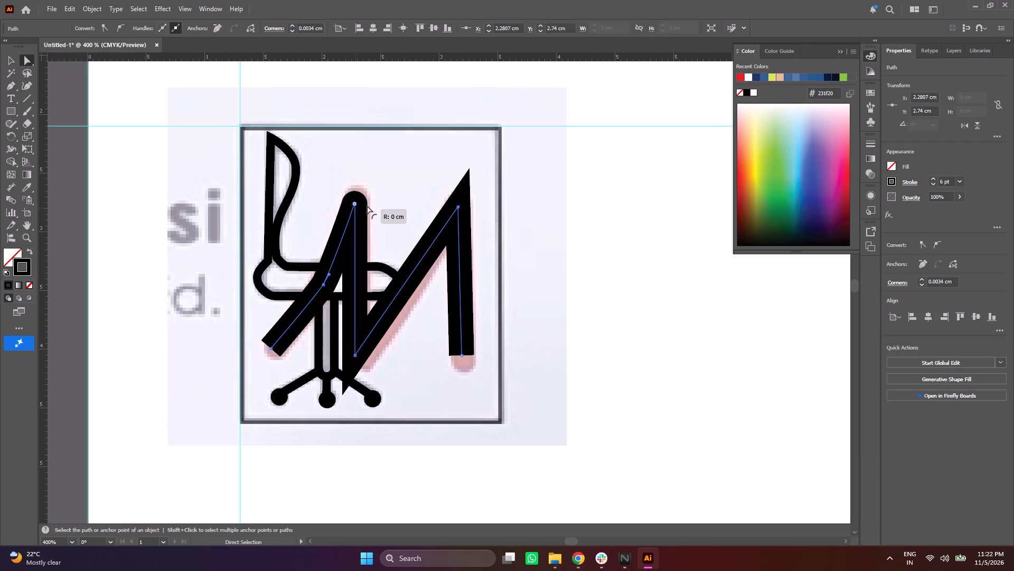
{"action": "left_click_drag", "start_coordinate": [367, 206], "coordinate": [367, 205]}
{"action": "left_click", "coordinate": [458, 206]}
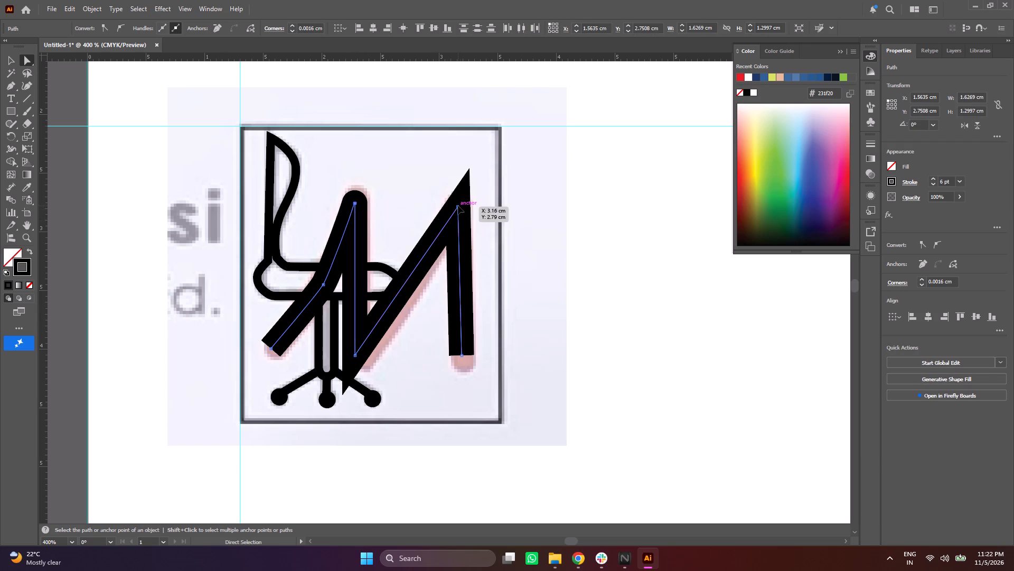
{"action": "left_click_drag", "start_coordinate": [455, 216], "coordinate": [456, 208]}
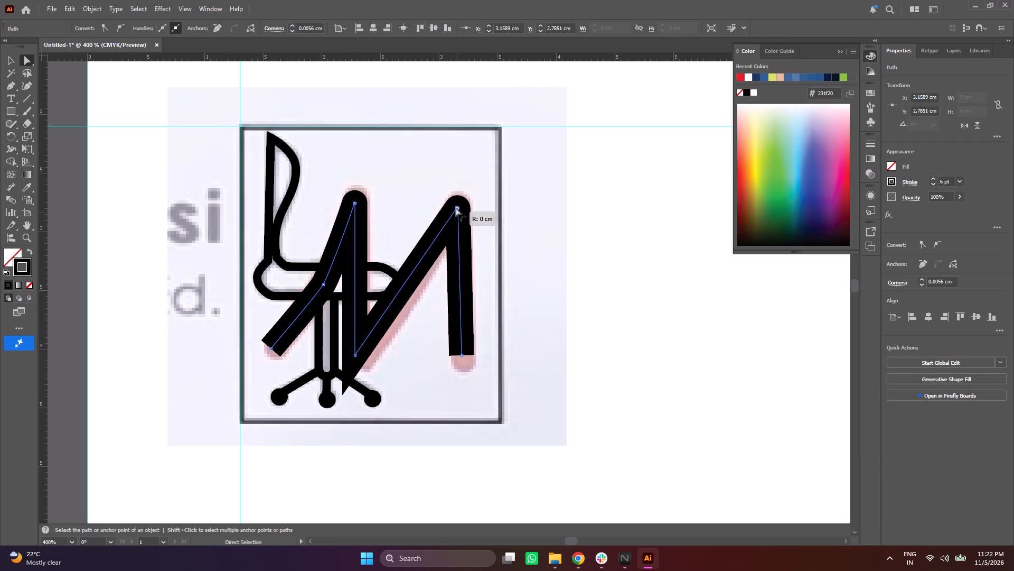
{"action": "left_click_drag", "start_coordinate": [456, 208], "coordinate": [455, 209]}
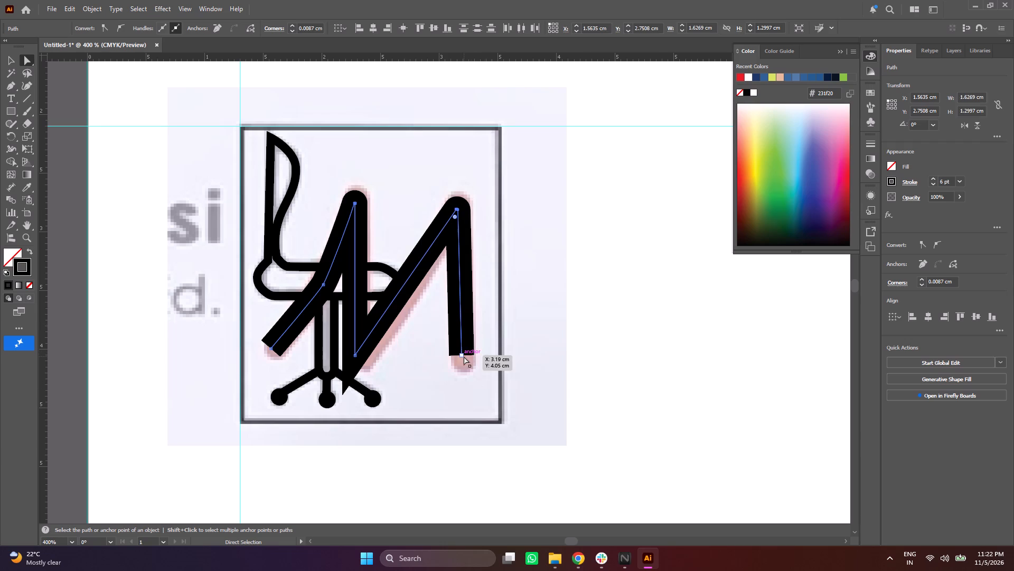
Extend the M's last leg down to the template's foot, placing its end anchor at about X 3.19 cm, Y 4.18 cm.
{"action": "left_click_drag", "start_coordinate": [462, 355], "coordinate": [464, 369]}
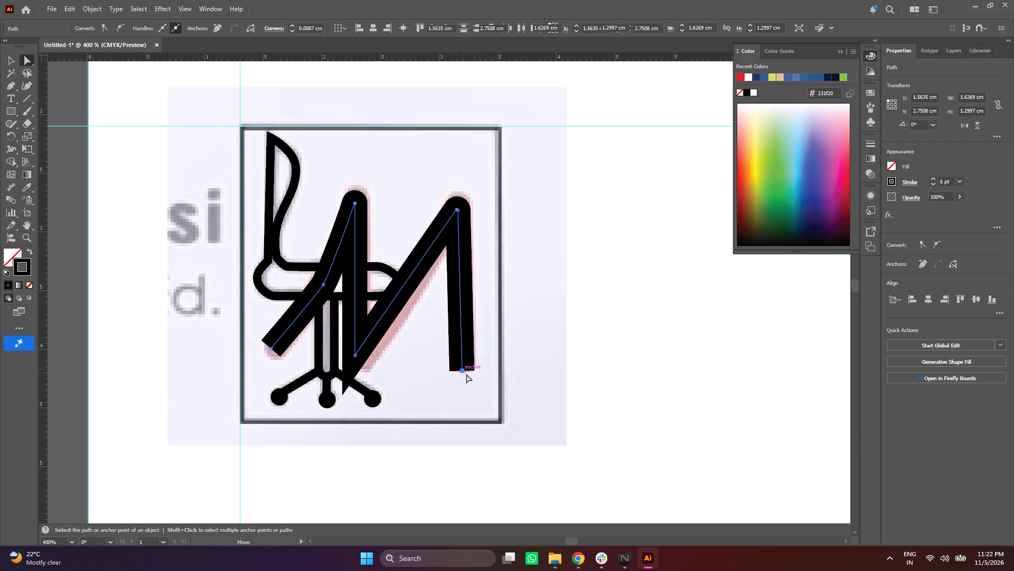
{"action": "left_click", "coordinate": [461, 370]}
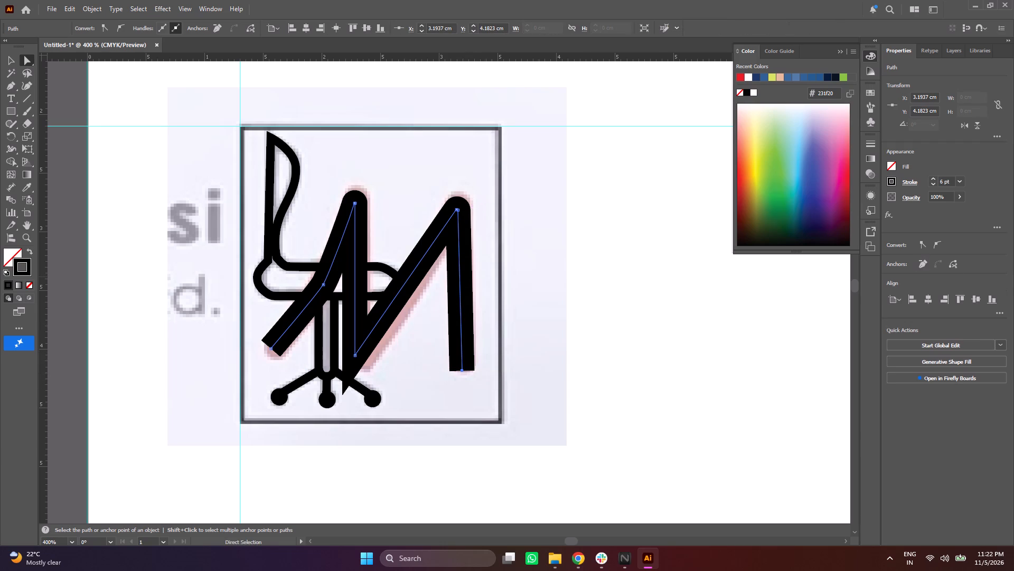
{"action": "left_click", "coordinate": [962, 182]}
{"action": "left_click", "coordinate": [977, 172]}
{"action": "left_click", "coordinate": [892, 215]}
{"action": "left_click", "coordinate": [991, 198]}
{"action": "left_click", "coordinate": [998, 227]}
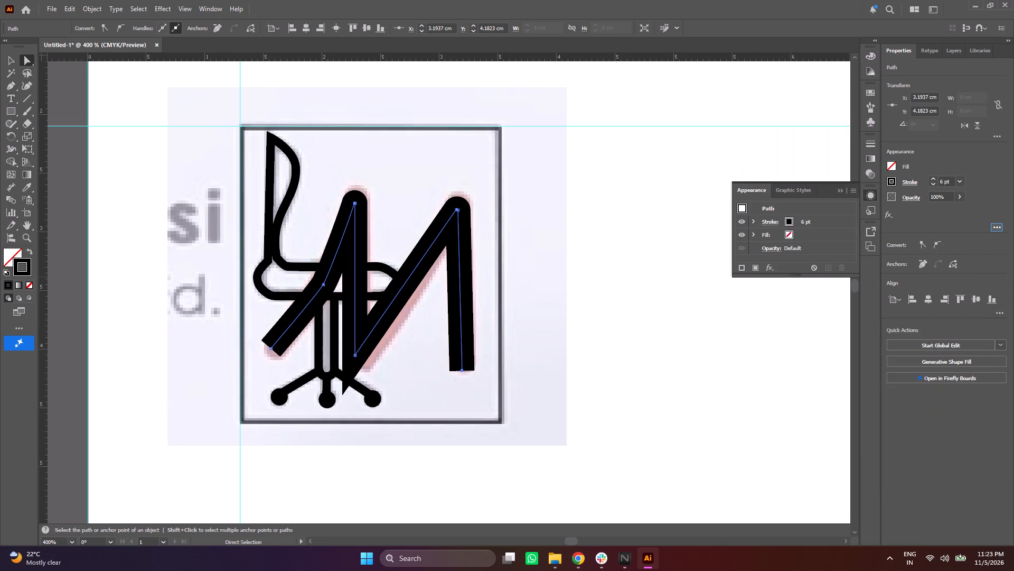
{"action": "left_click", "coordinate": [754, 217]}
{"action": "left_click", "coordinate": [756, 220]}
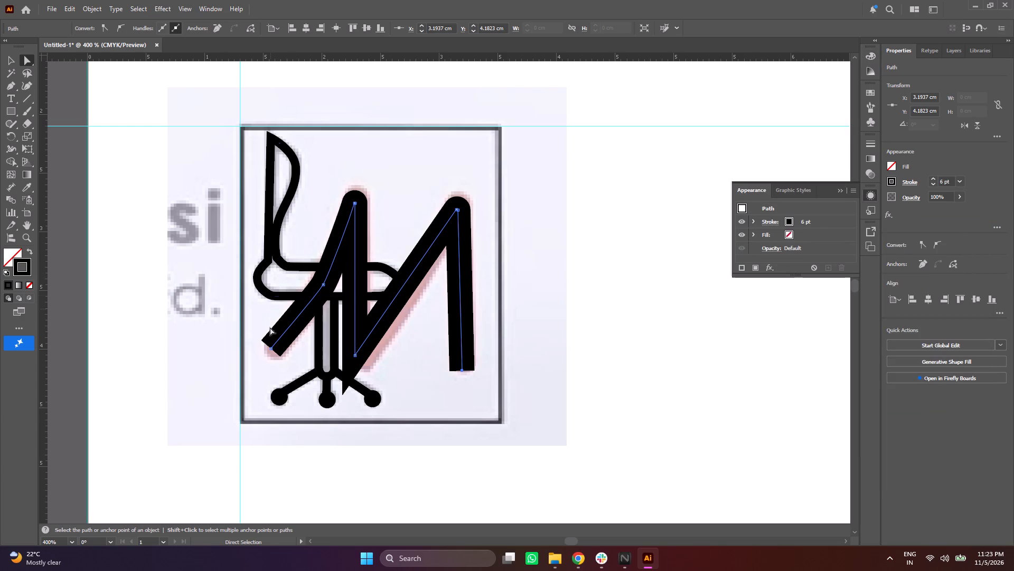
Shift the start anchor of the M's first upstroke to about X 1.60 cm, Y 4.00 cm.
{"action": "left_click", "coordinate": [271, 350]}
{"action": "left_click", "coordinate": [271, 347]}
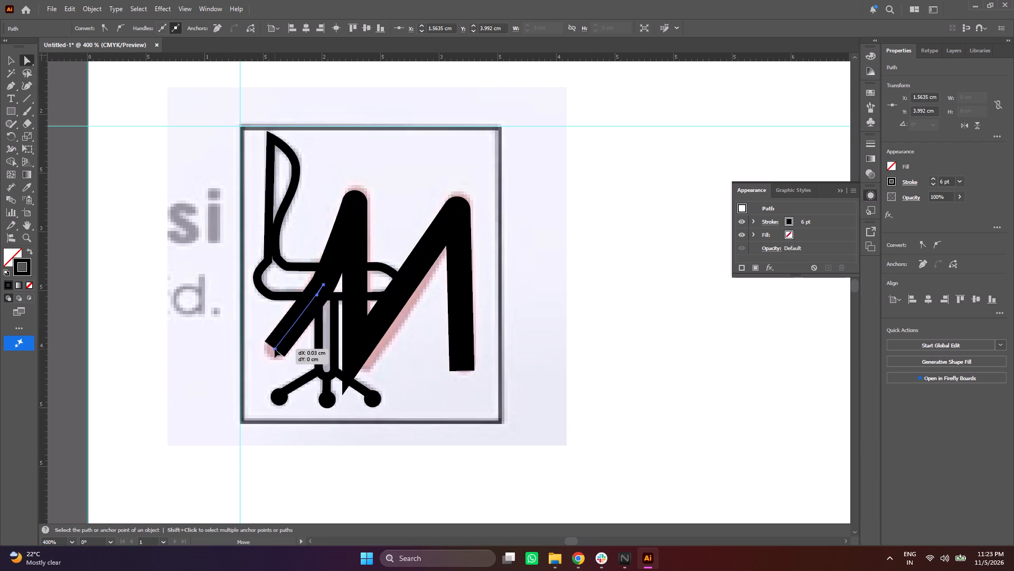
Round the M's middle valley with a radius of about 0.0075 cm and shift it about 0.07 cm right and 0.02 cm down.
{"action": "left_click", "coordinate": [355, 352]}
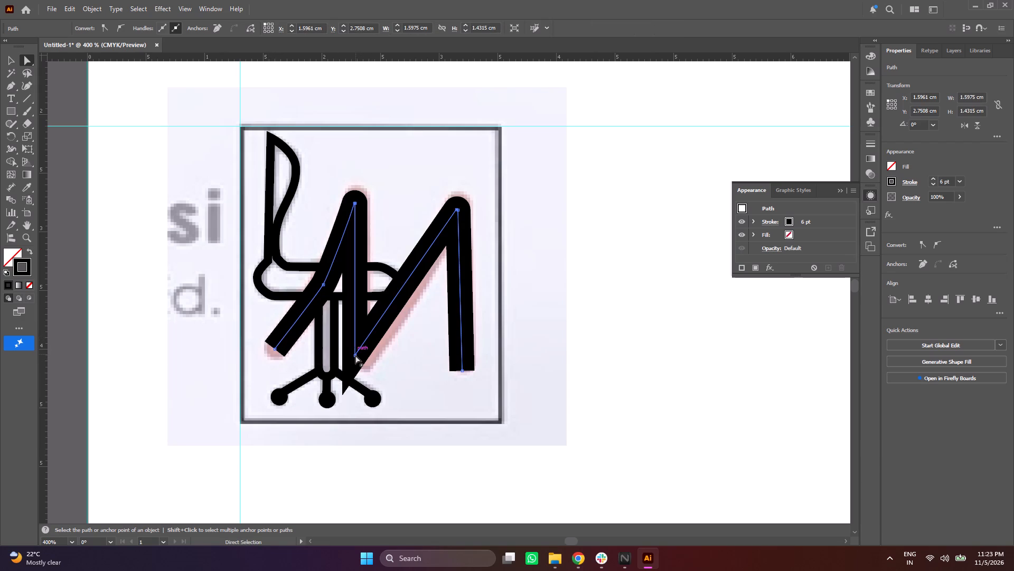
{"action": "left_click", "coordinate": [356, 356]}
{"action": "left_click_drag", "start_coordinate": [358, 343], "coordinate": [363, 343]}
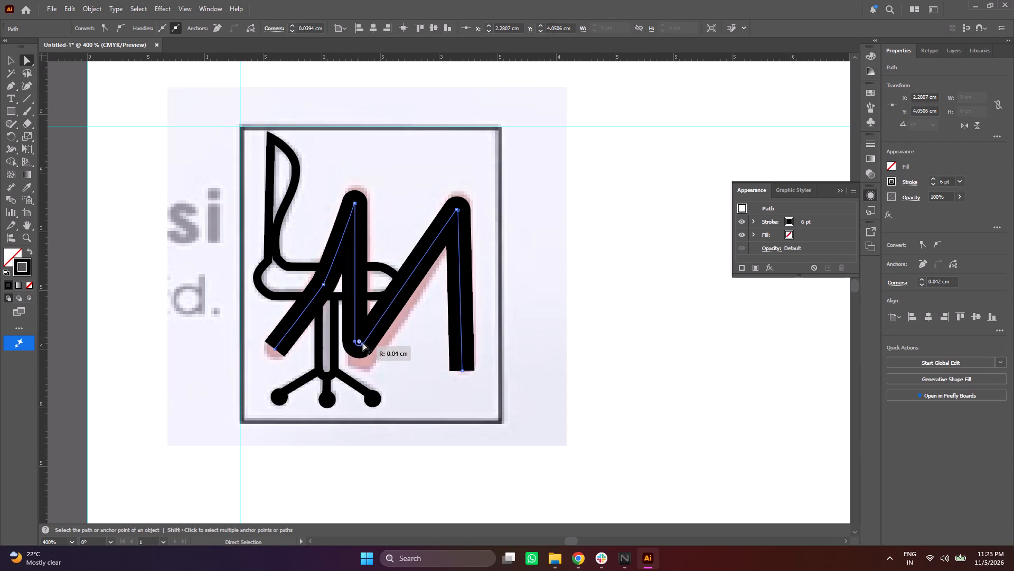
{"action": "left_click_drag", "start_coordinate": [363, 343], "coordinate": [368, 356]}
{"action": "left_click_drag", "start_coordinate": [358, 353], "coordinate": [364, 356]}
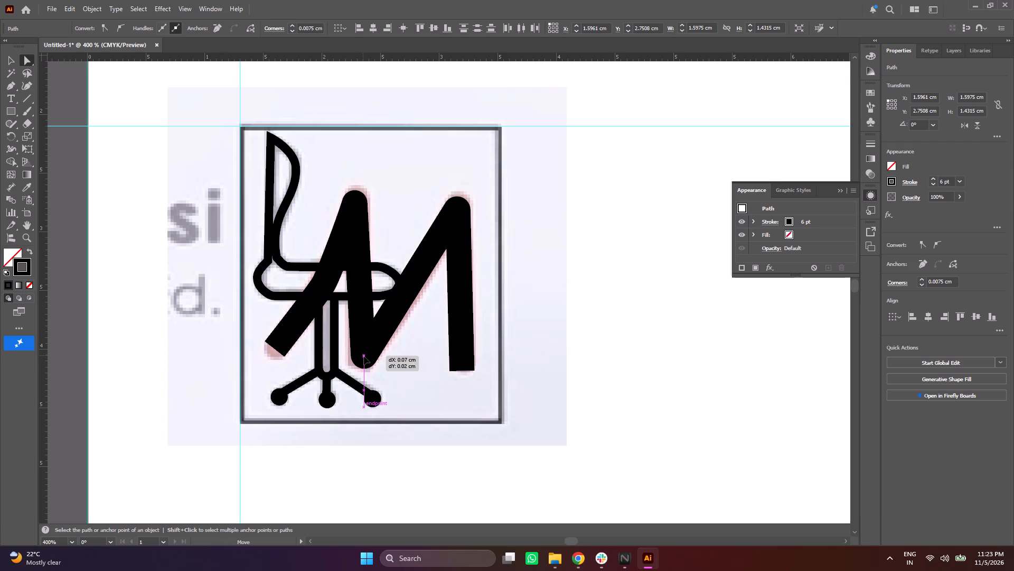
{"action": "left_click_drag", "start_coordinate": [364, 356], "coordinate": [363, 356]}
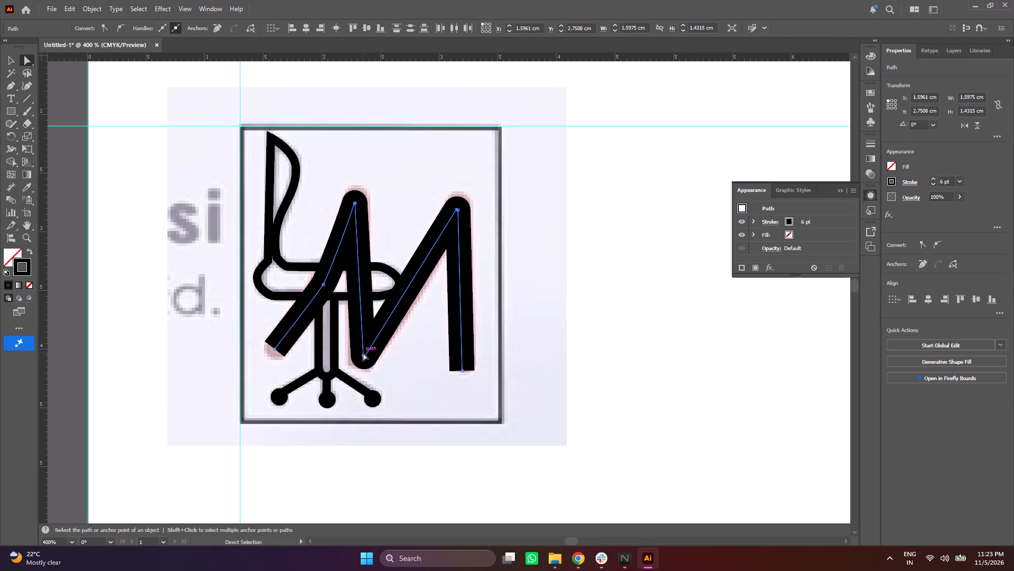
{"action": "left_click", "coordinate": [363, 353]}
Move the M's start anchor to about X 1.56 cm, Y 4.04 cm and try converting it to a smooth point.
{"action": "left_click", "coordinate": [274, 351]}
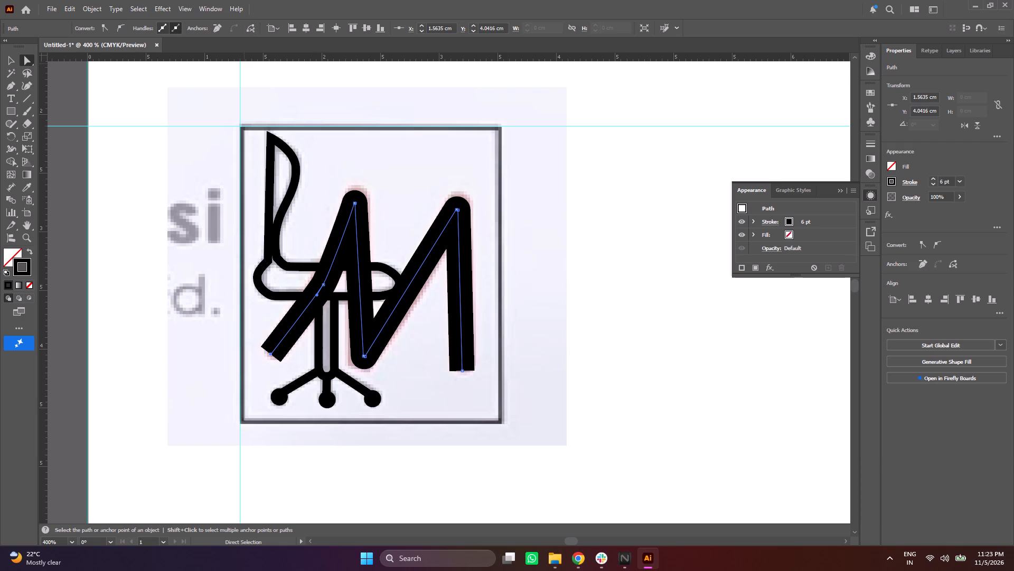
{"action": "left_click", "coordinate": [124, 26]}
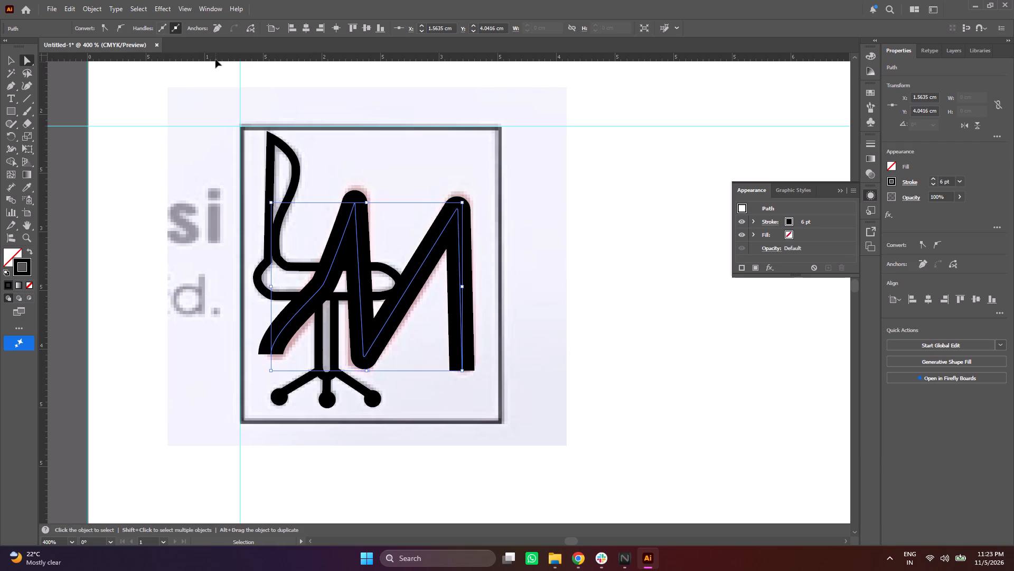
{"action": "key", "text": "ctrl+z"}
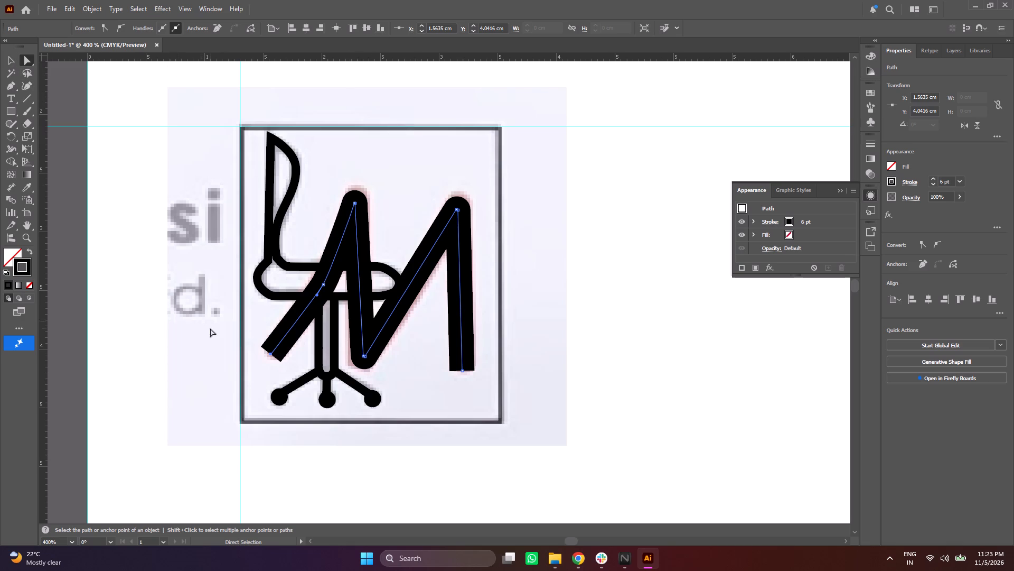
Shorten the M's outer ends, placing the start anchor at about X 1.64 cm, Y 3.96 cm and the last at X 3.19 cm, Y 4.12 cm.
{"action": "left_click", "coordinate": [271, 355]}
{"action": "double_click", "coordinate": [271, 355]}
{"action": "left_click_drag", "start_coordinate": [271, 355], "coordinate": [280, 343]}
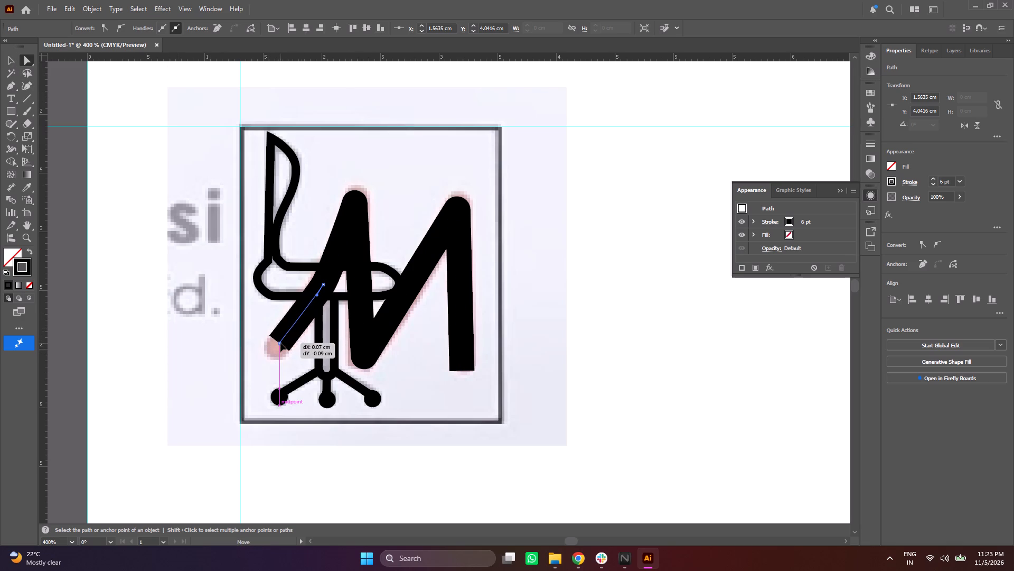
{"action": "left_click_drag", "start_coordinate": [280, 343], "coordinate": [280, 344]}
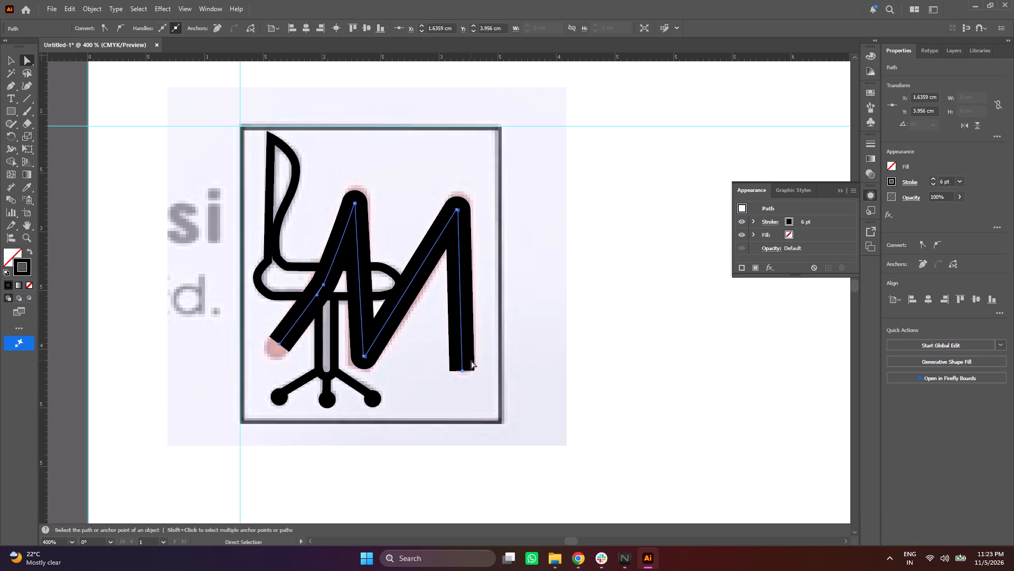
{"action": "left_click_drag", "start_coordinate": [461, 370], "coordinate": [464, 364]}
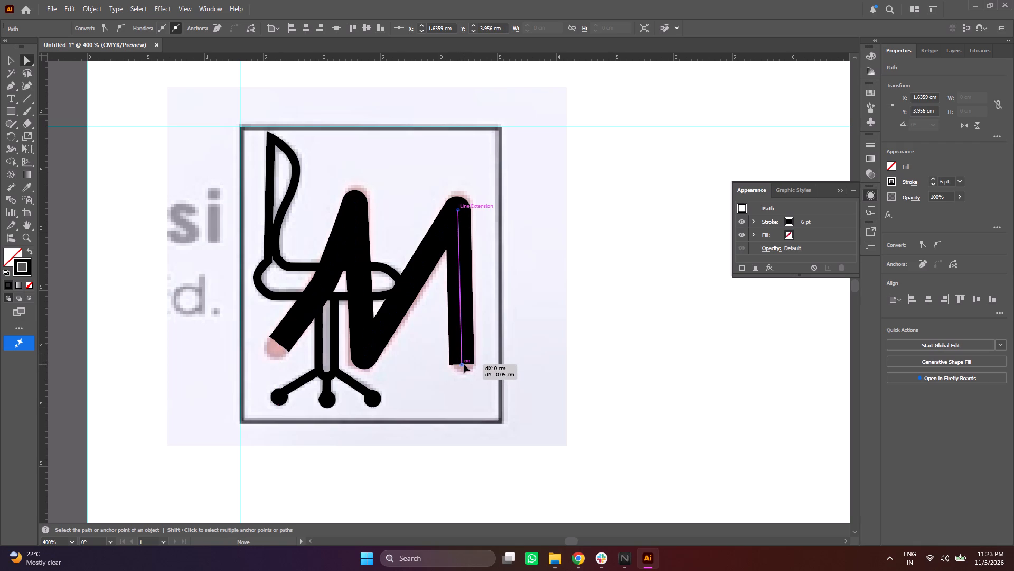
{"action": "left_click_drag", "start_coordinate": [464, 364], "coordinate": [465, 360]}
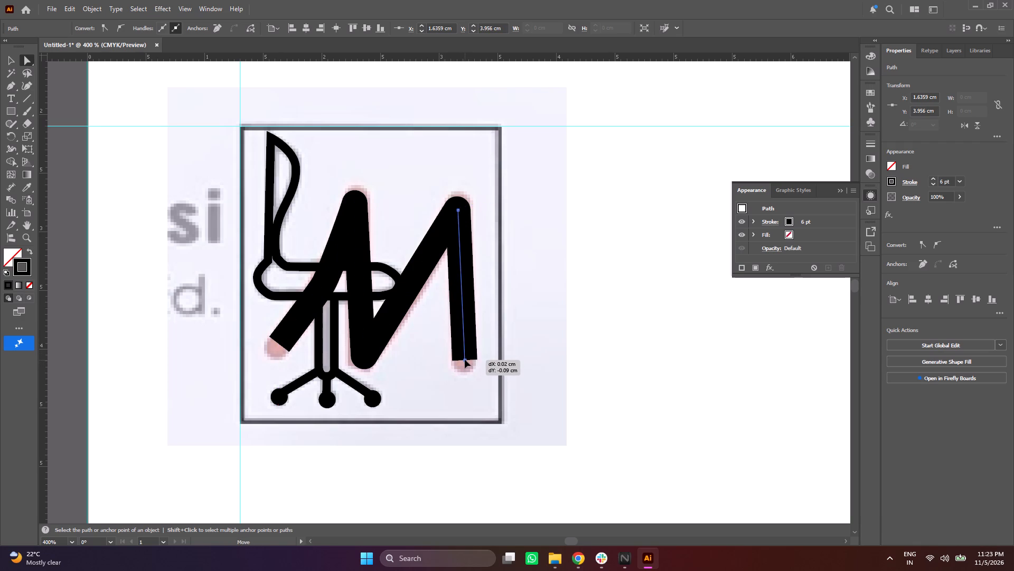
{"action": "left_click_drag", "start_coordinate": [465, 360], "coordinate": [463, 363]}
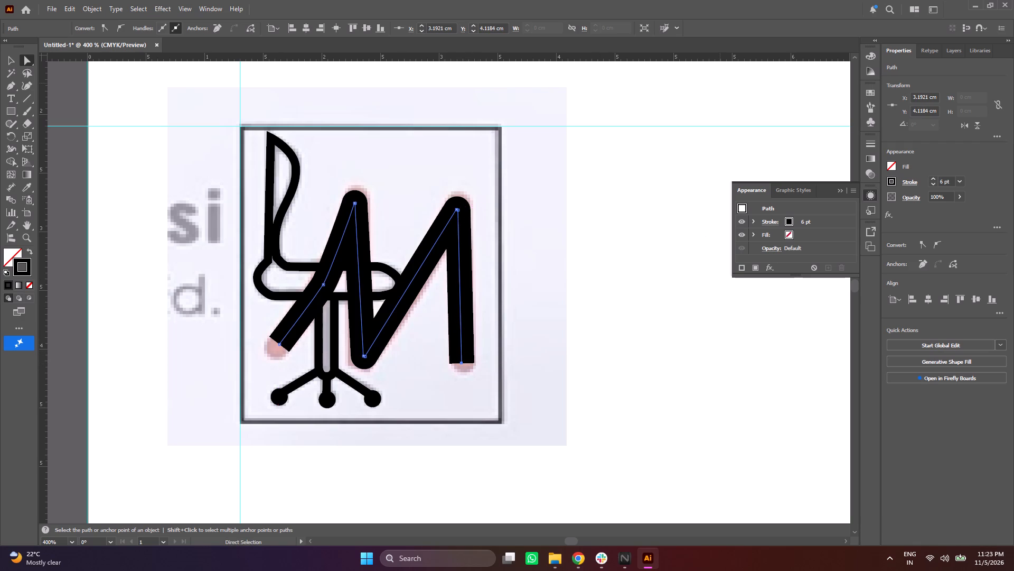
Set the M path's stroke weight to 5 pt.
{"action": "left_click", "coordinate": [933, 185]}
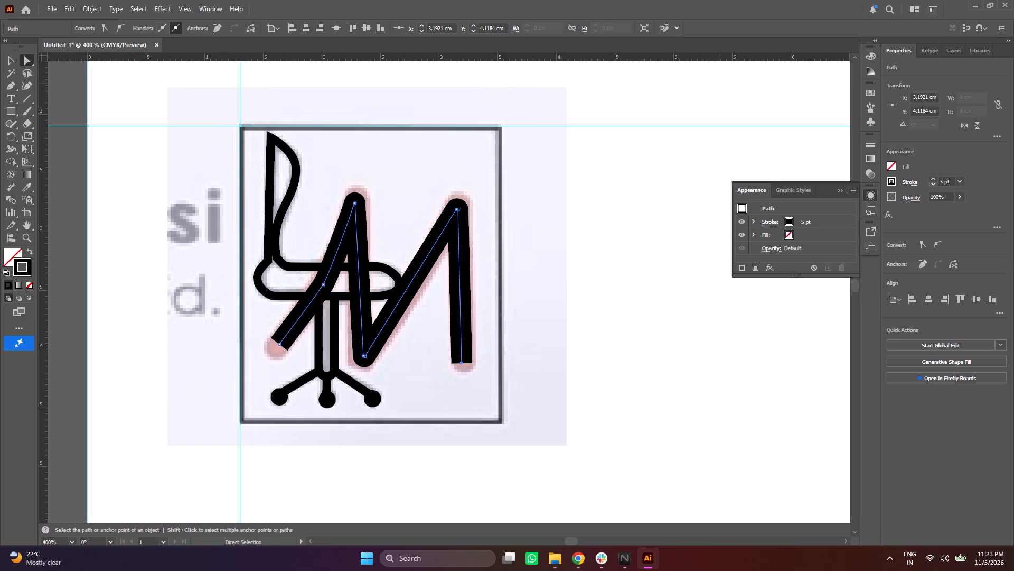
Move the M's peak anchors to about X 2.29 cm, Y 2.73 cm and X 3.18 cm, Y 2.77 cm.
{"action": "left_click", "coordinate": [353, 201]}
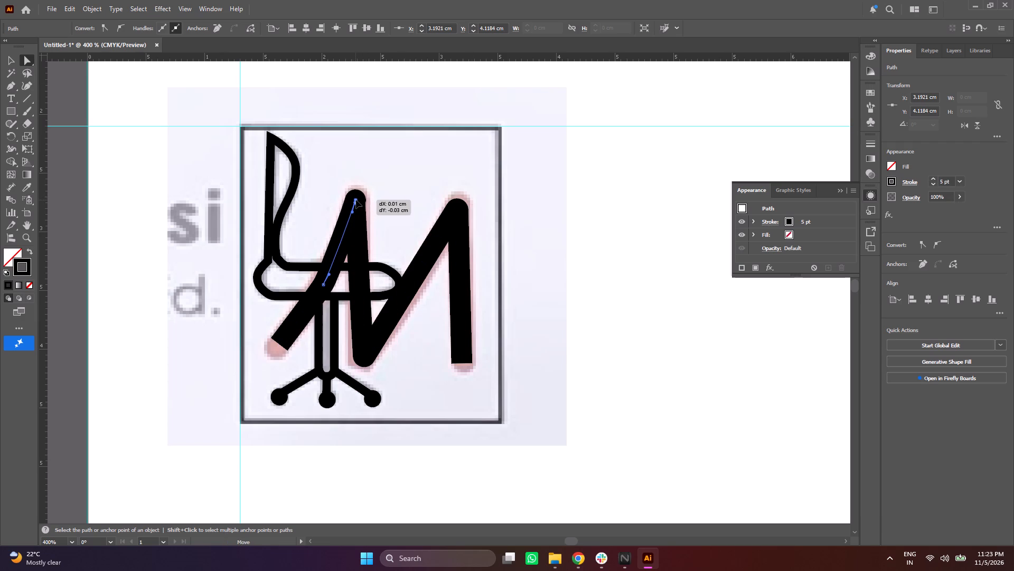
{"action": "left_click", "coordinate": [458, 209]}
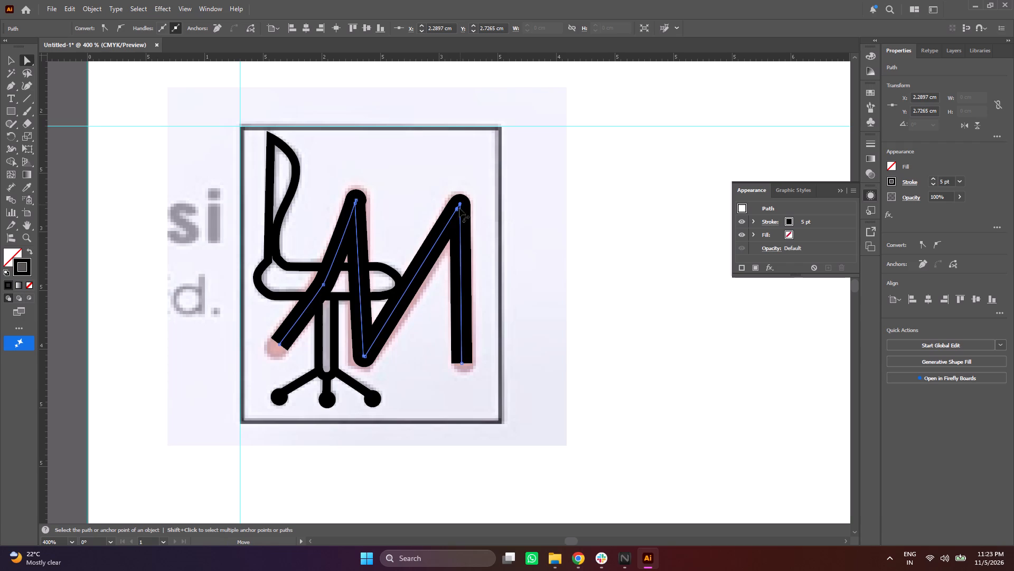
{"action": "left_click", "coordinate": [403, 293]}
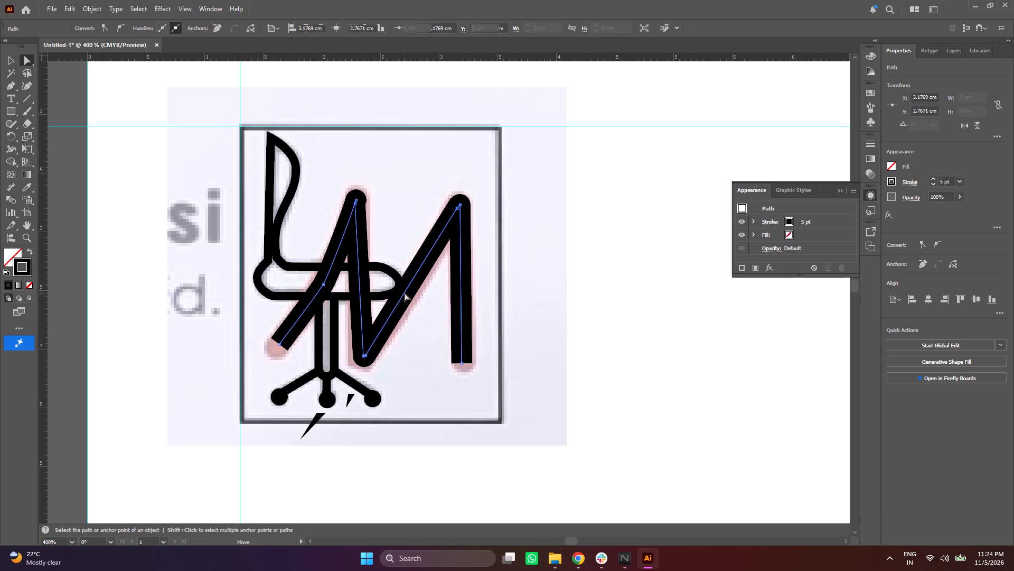
Undo all the M tracing edits back through the first upstroke, leaving only the chair paths and frame over the template.
{"action": "key", "text": "ctrl+z"}
{"action": "key", "text": "ctrl+z"}
{"action": "key", "text": "ctrl+z"}
{"action": "key", "text": "ctrl+z"}
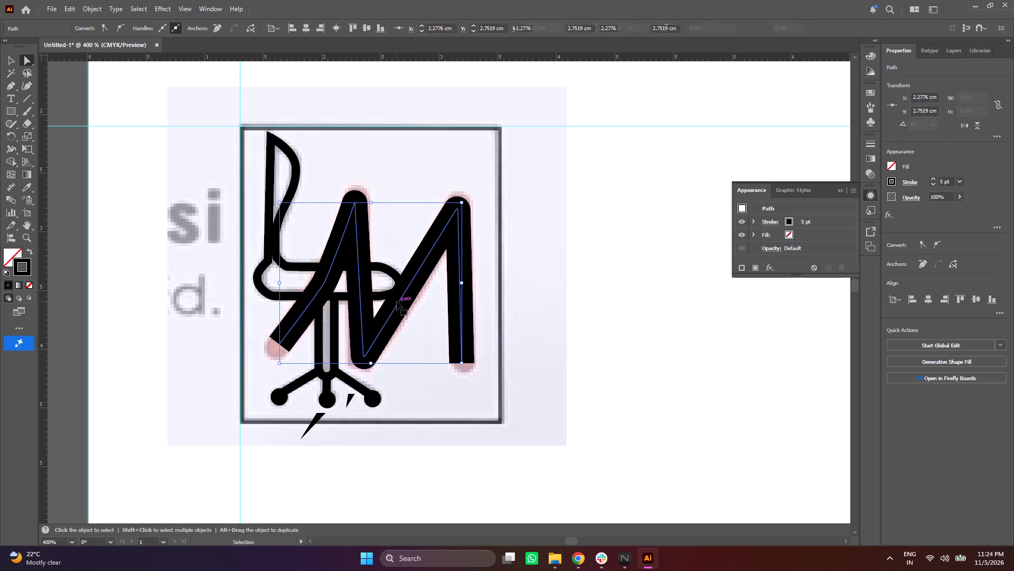
{"action": "key", "text": "ctrl+z"}
{"action": "key", "text": "ctrl+z"}
{"action": "key", "text": "ctrl+z"}
{"action": "key", "text": "ctrl+z"}
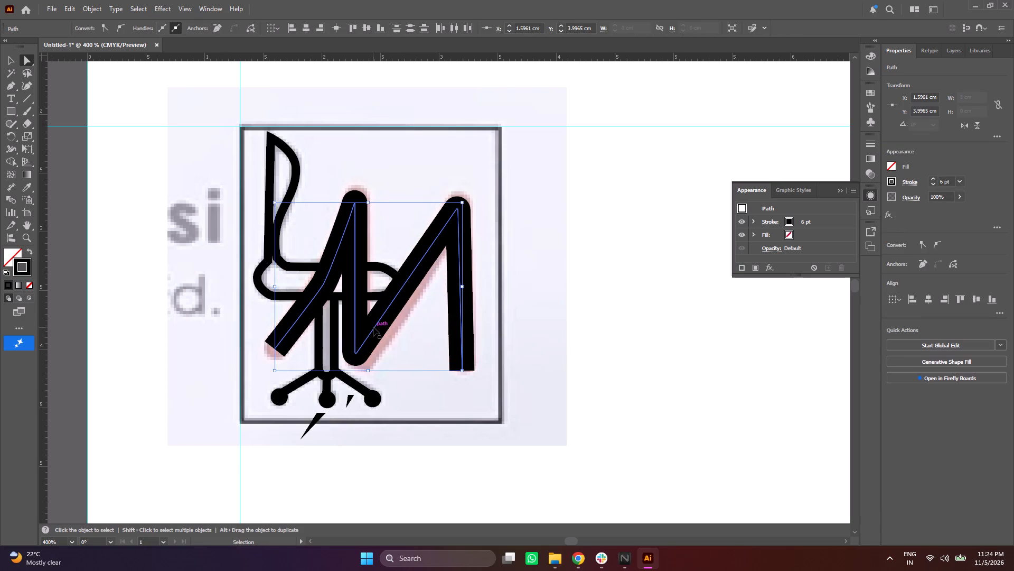
{"action": "key", "text": "ctrl+z"}
{"action": "key", "text": "ctrl+z"}
{"action": "key", "text": "ctrl+z"}
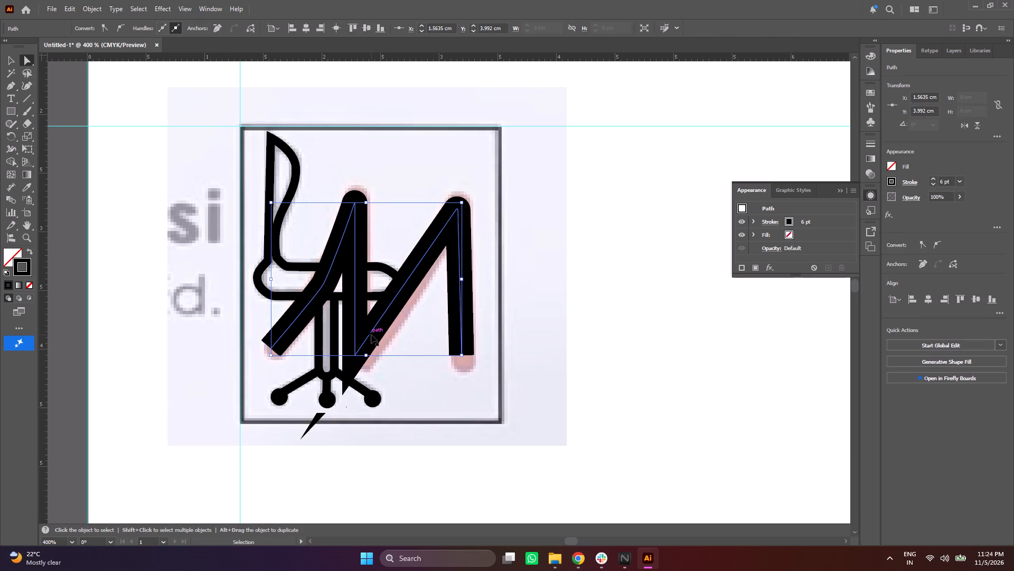
{"action": "key", "text": "ctrl+z"}
{"action": "key", "text": "ctrl+z"}
{"action": "key", "text": "ctrl+z"}
{"action": "key", "text": "ctrl+z"}
{"action": "key", "text": "ctrl+z"}
{"action": "key", "text": "ctrl+z"}
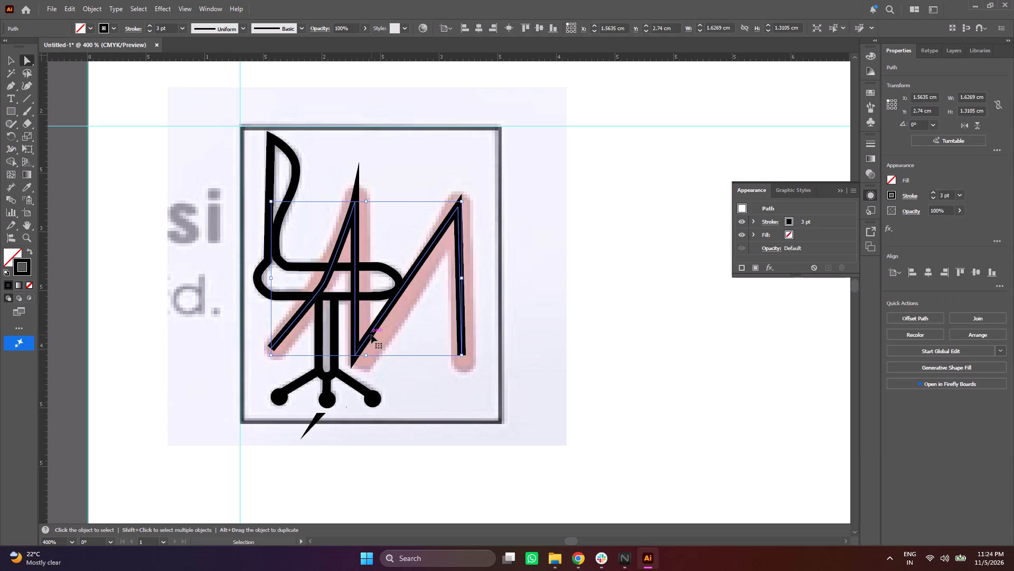
{"action": "key", "text": "ctrl+z"}
{"action": "key", "text": "ctrl+z"}
{"action": "key", "text": "ctrl+z"}
{"action": "key", "text": "ctrl+z"}
{"action": "key", "text": "ctrl+z"}
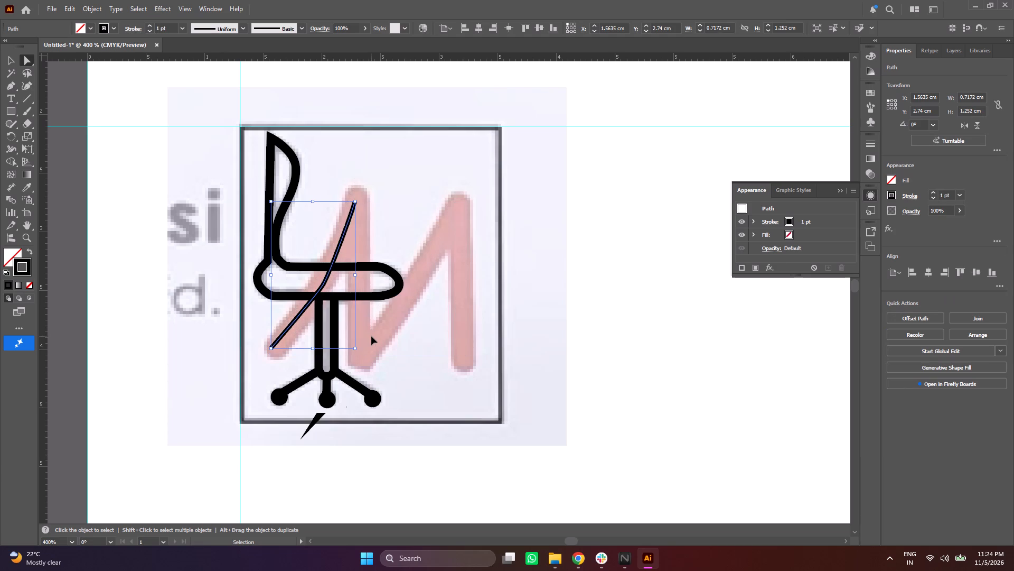
{"action": "key", "text": "ctrl+z"}
{"action": "key", "text": "ctrl+z"}
{"action": "key", "text": "BackSpace"}
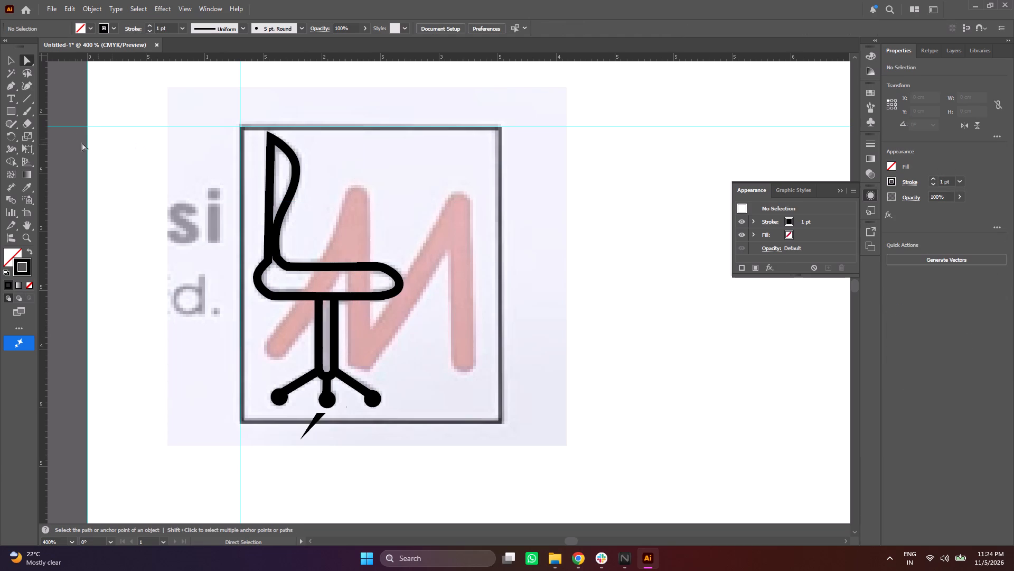
Check the stray black sliver below the chair base by selecting nearby artwork and Layer 1's frame rectangle and guide.
{"action": "left_click", "coordinate": [26, 92]}
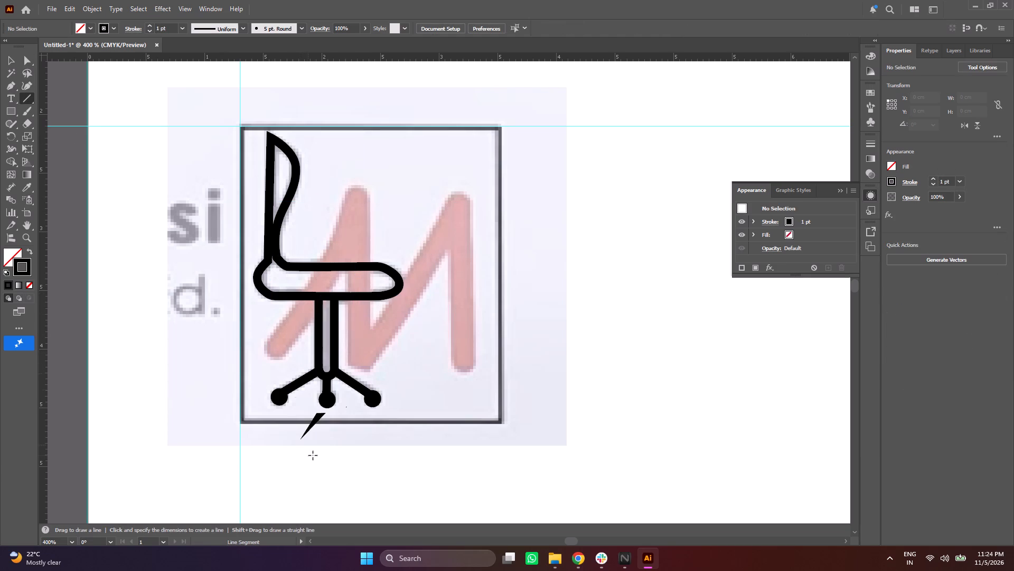
{"action": "left_click", "coordinate": [15, 60]}
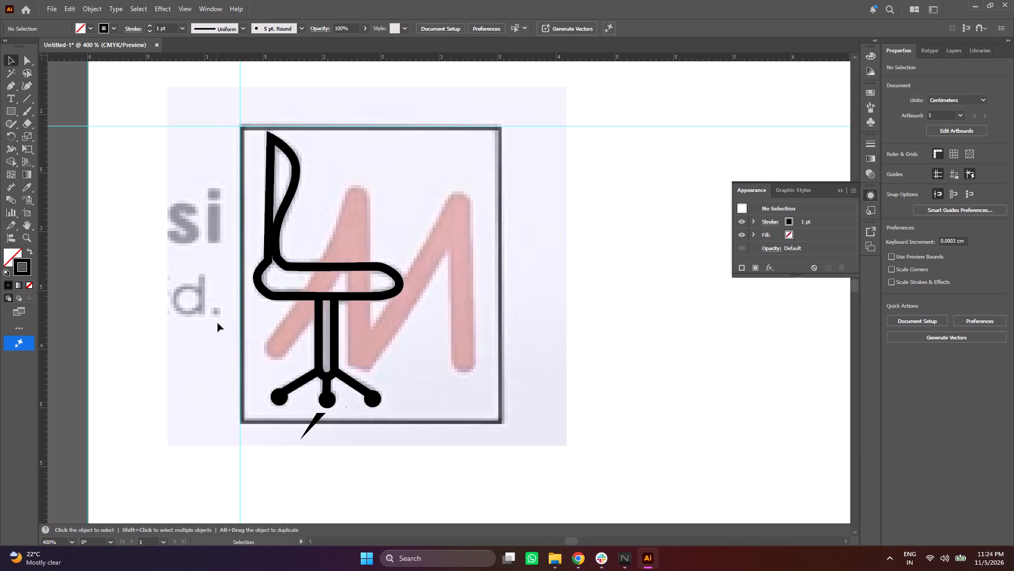
{"action": "left_click", "coordinate": [308, 427]}
{"action": "left_click_drag", "start_coordinate": [318, 414], "coordinate": [326, 423]}
{"action": "left_click", "coordinate": [962, 52]}
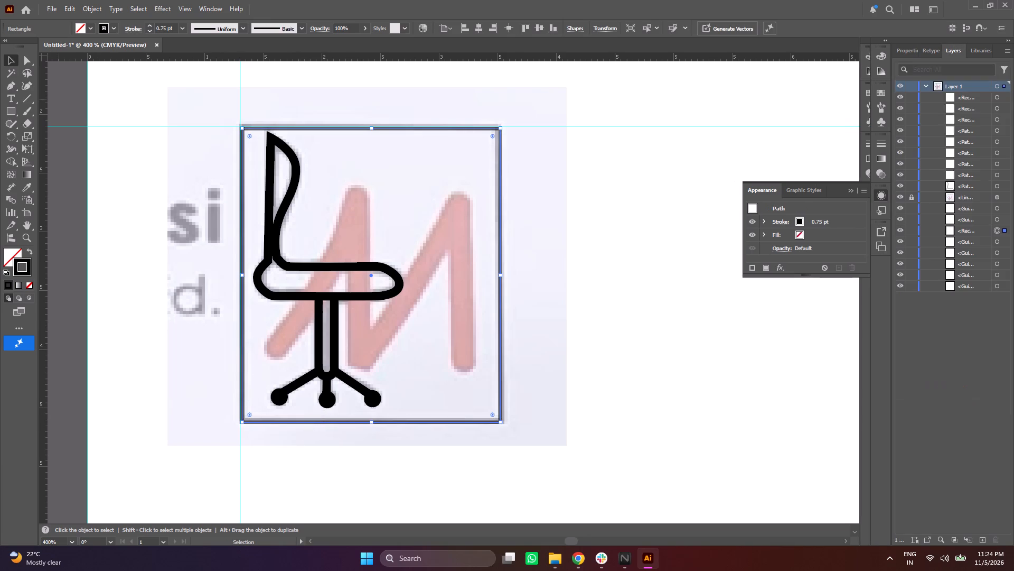
{"action": "left_click", "coordinate": [1003, 233]}
{"action": "left_click", "coordinate": [1008, 216]}
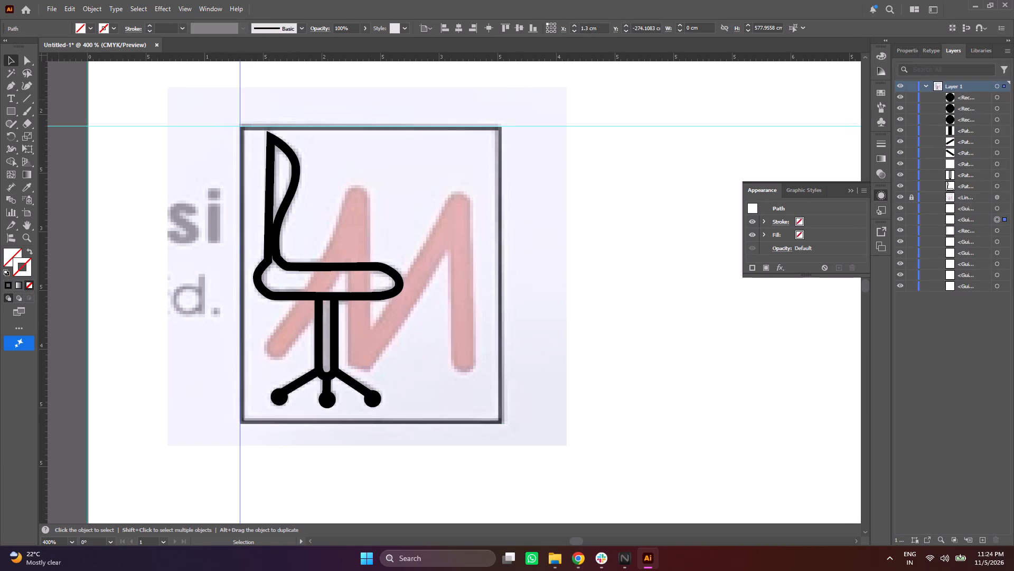
Lock the diagonal path of the chair base's right leg in Layer 1.
{"action": "left_click", "coordinate": [910, 154]}
{"action": "left_click", "coordinate": [911, 149]}
Select individual paths in Layer 1 around the chair base to identify which artwork each one is.
{"action": "left_click", "coordinate": [1000, 187]}
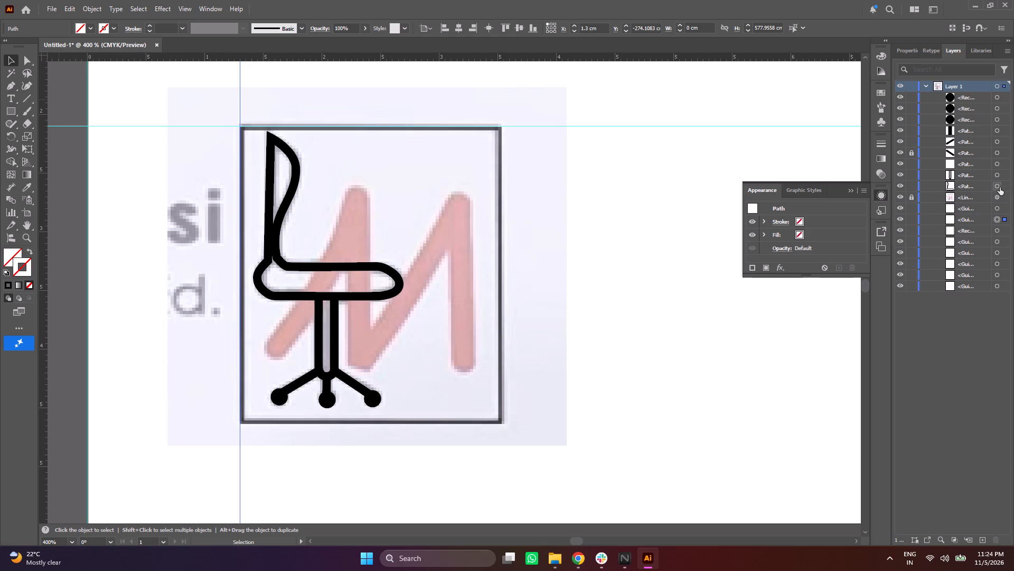
{"action": "left_click", "coordinate": [997, 176]}
{"action": "left_click", "coordinate": [994, 162]}
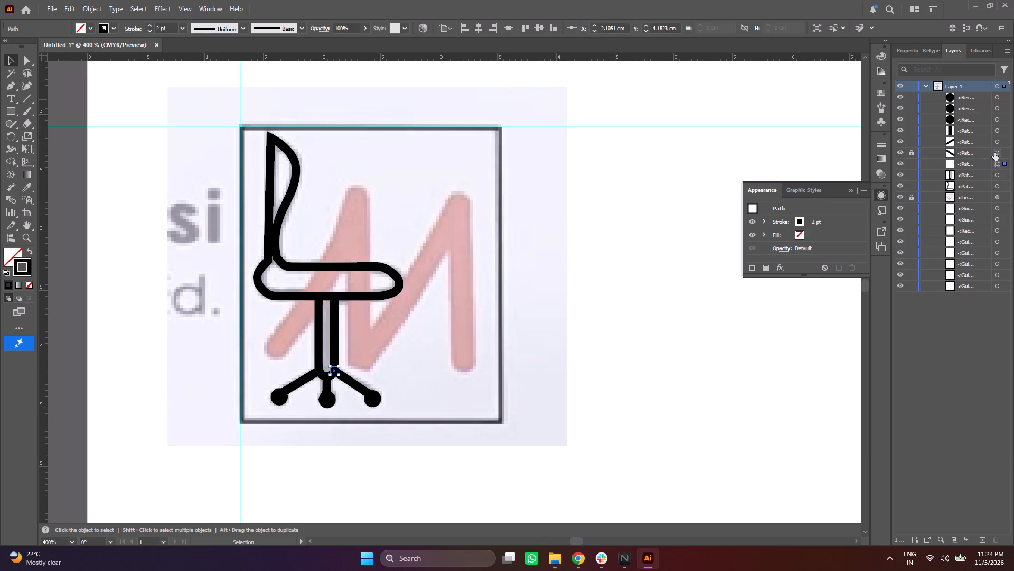
{"action": "left_click", "coordinate": [994, 154]}
{"action": "left_click", "coordinate": [996, 137]}
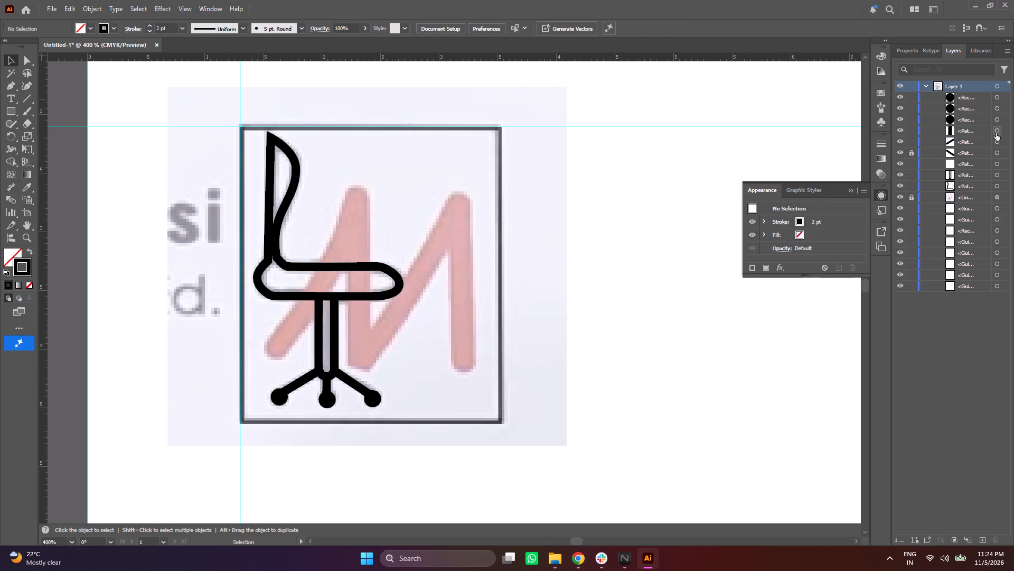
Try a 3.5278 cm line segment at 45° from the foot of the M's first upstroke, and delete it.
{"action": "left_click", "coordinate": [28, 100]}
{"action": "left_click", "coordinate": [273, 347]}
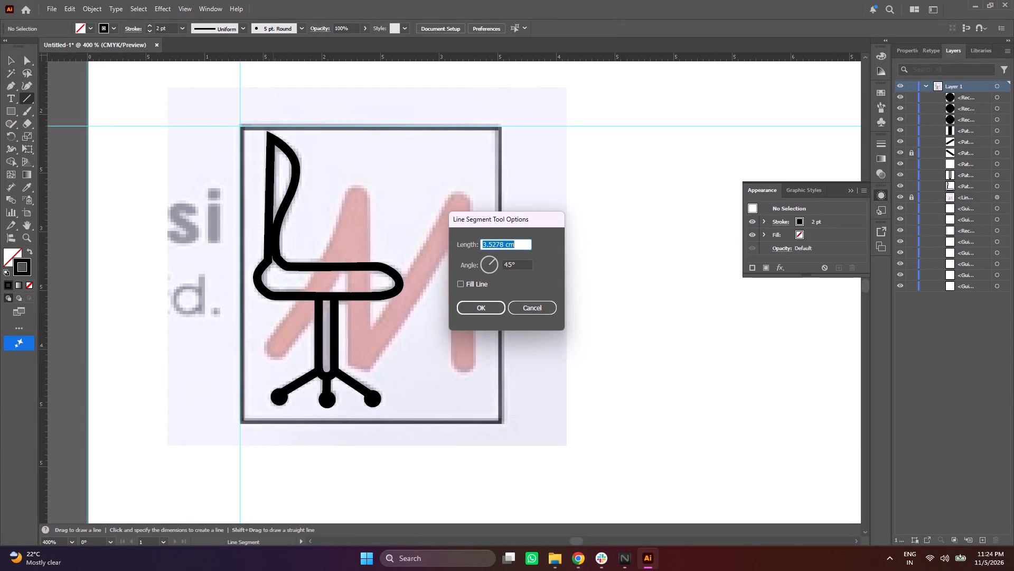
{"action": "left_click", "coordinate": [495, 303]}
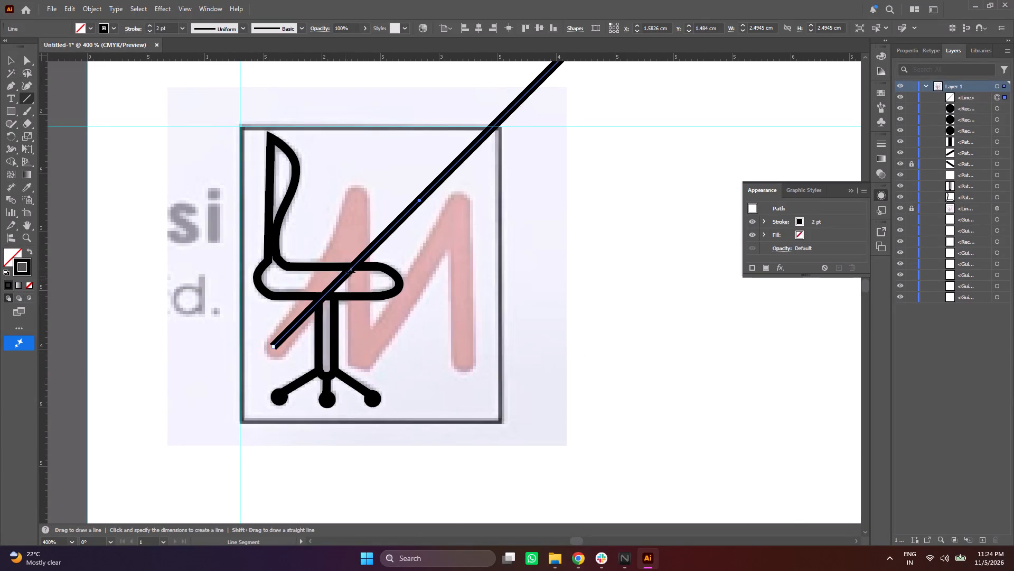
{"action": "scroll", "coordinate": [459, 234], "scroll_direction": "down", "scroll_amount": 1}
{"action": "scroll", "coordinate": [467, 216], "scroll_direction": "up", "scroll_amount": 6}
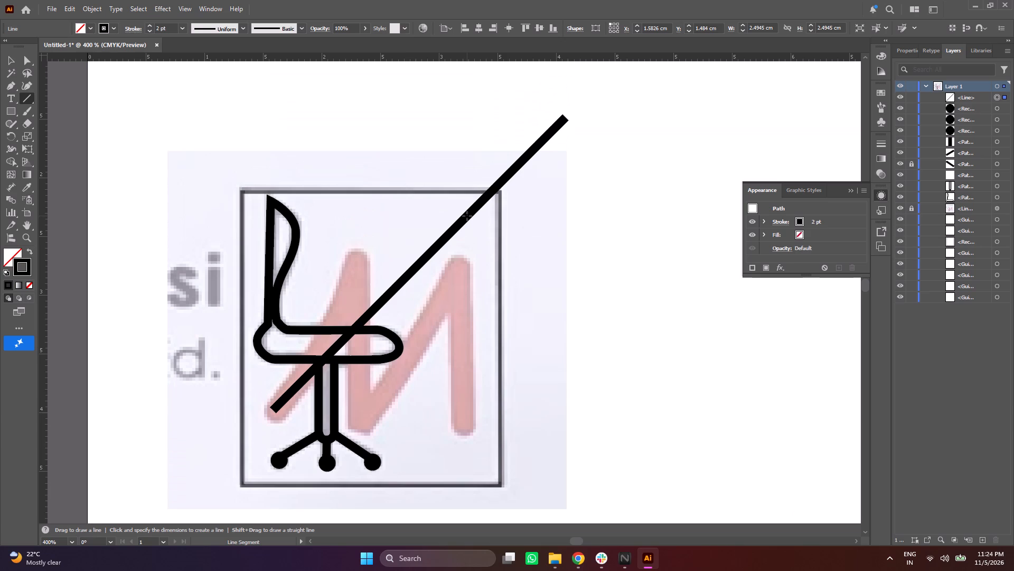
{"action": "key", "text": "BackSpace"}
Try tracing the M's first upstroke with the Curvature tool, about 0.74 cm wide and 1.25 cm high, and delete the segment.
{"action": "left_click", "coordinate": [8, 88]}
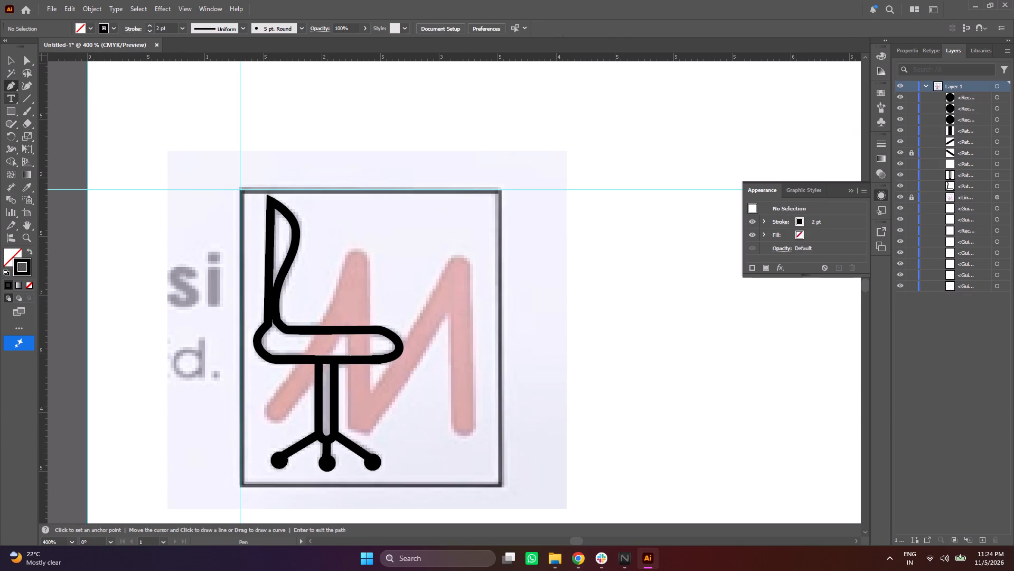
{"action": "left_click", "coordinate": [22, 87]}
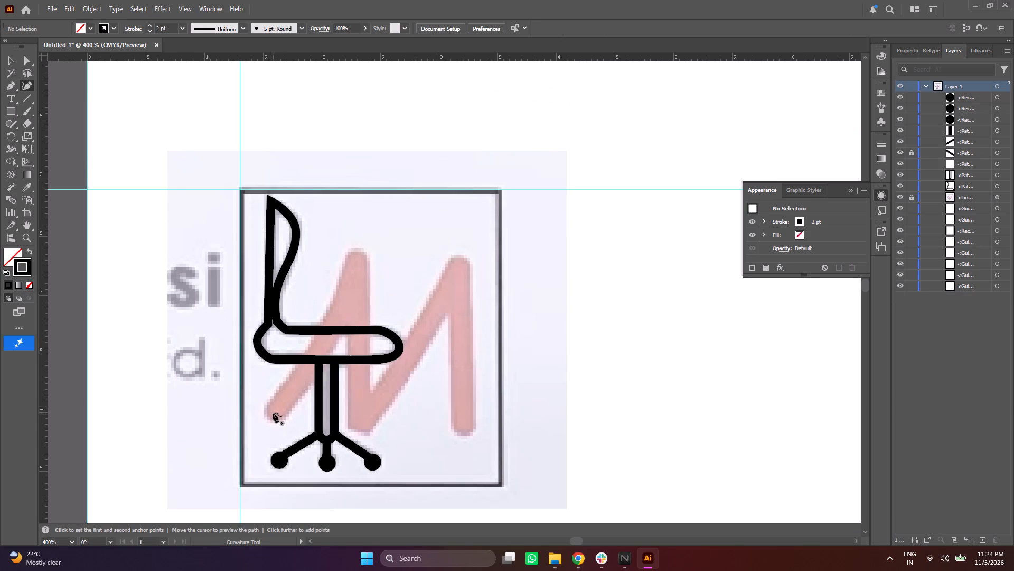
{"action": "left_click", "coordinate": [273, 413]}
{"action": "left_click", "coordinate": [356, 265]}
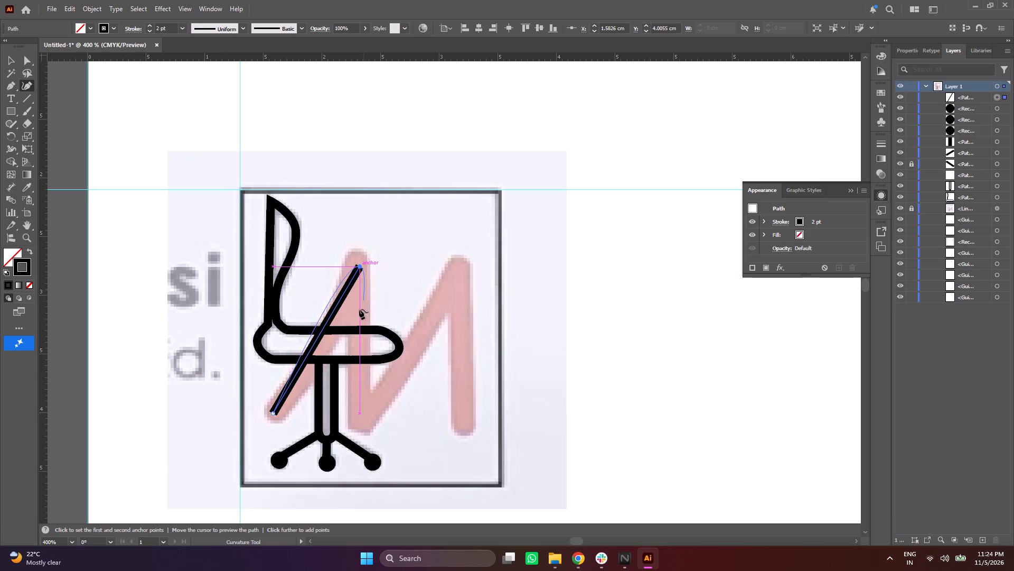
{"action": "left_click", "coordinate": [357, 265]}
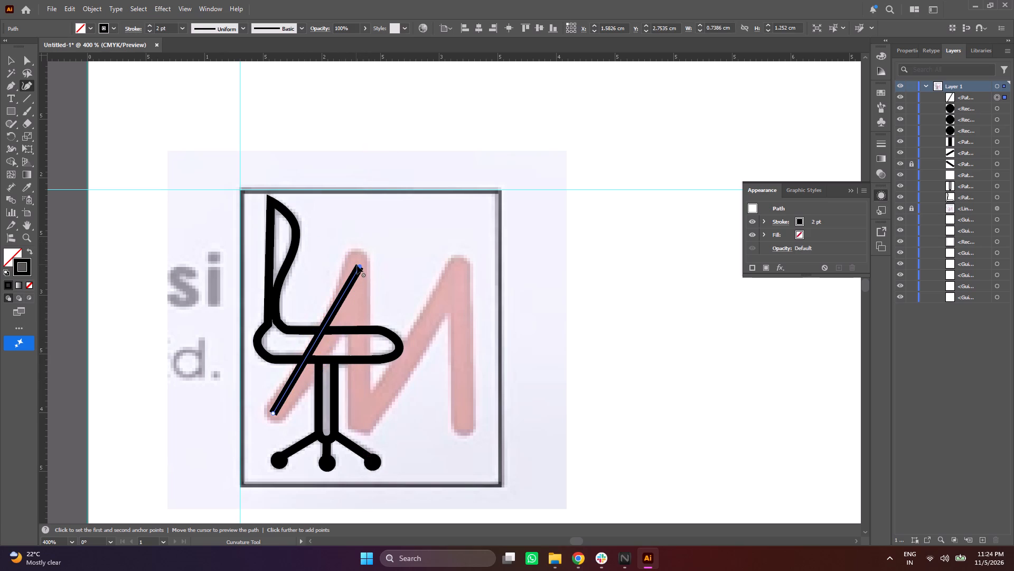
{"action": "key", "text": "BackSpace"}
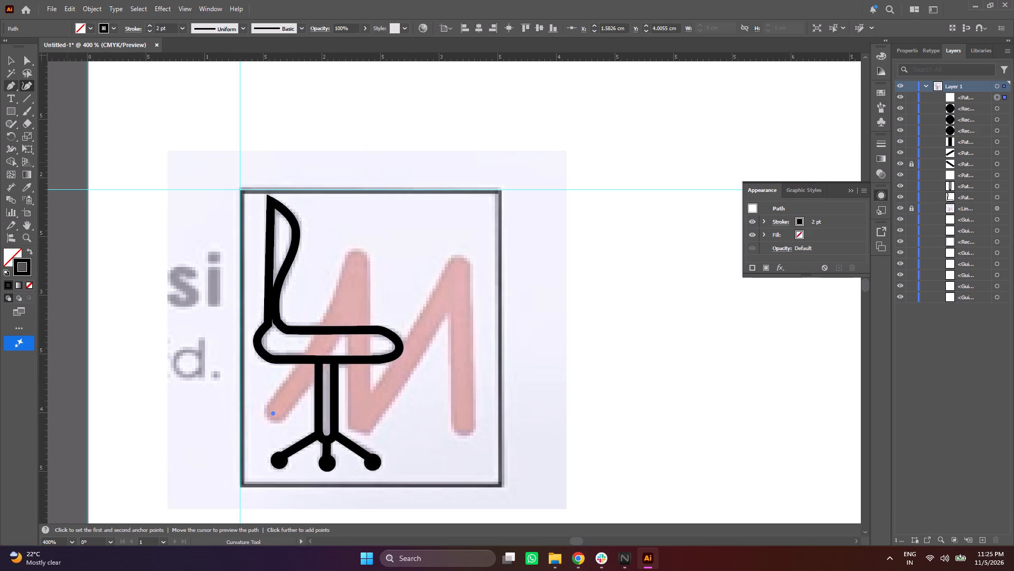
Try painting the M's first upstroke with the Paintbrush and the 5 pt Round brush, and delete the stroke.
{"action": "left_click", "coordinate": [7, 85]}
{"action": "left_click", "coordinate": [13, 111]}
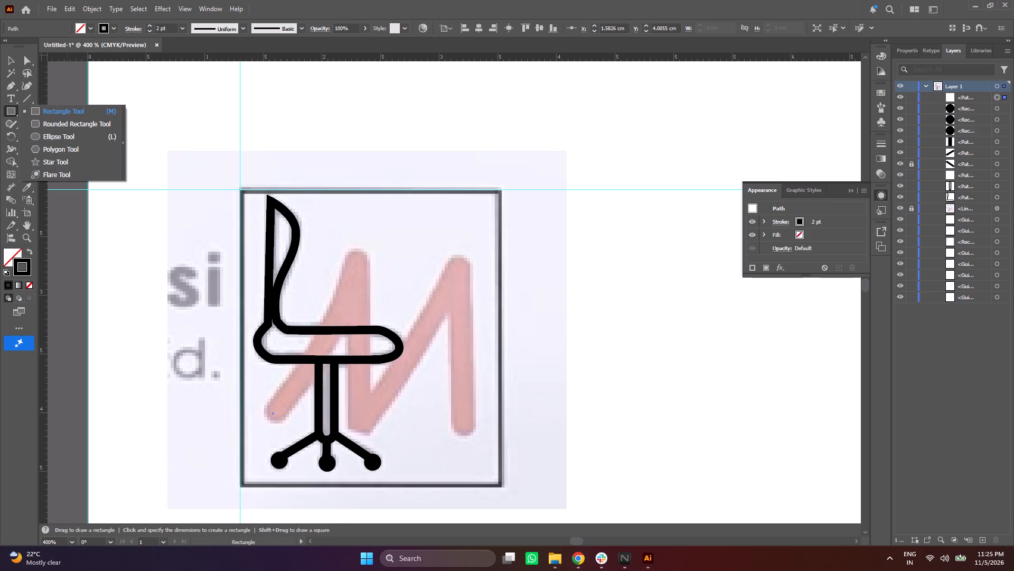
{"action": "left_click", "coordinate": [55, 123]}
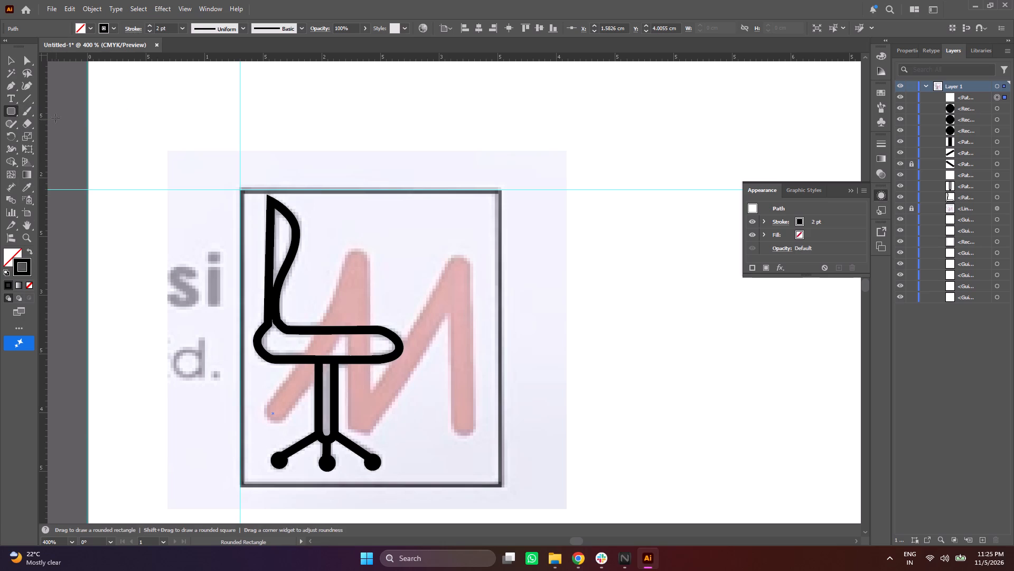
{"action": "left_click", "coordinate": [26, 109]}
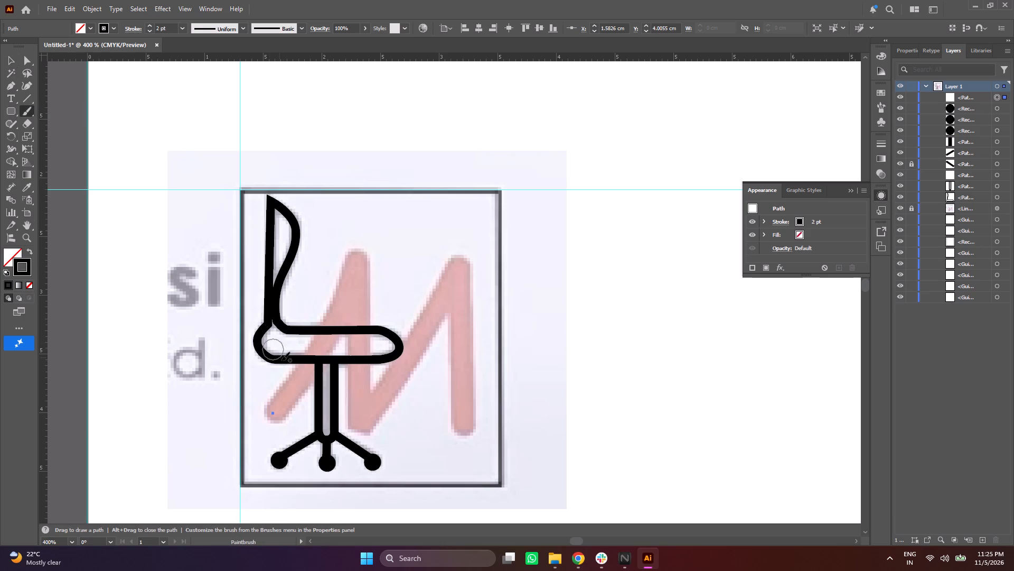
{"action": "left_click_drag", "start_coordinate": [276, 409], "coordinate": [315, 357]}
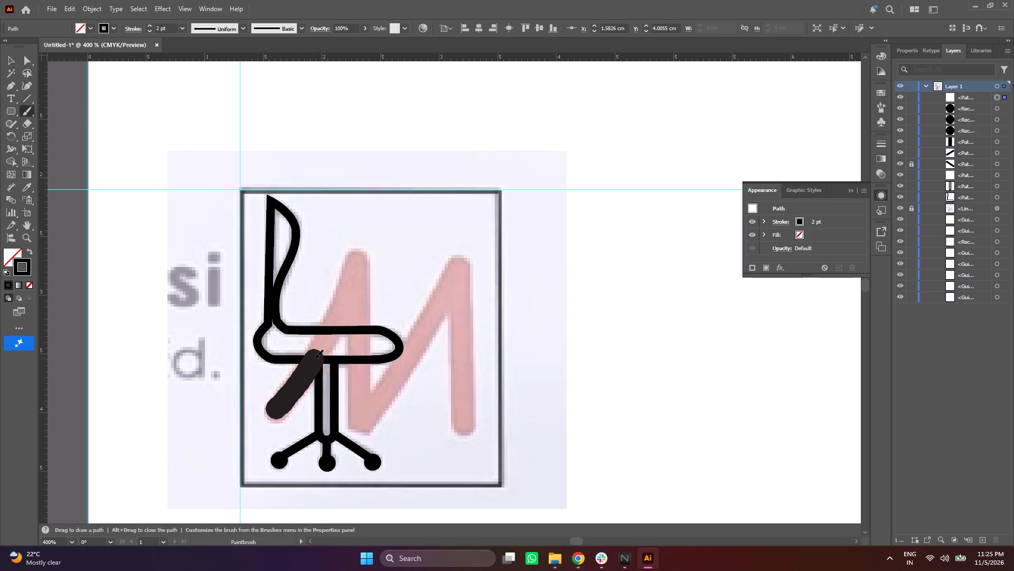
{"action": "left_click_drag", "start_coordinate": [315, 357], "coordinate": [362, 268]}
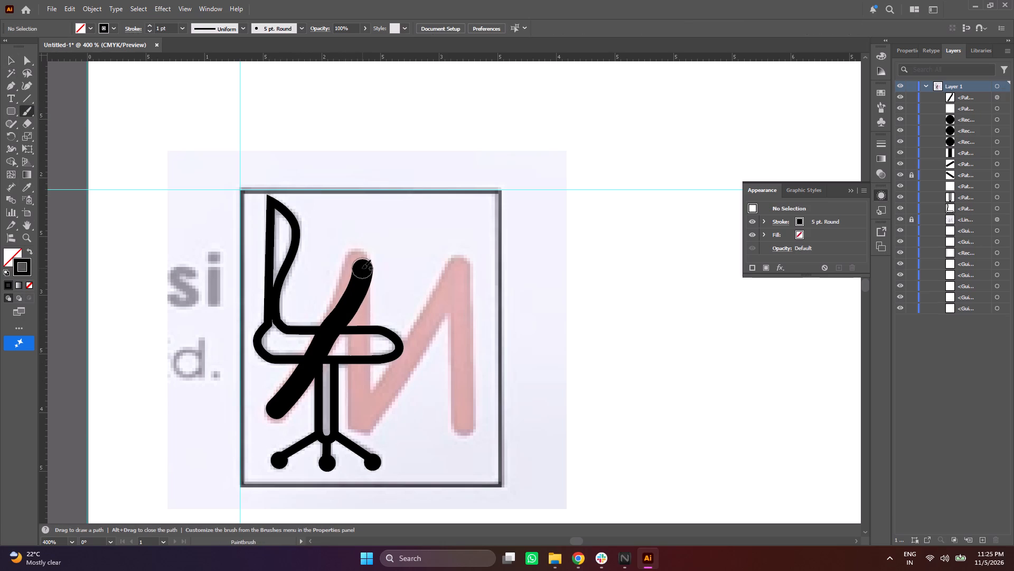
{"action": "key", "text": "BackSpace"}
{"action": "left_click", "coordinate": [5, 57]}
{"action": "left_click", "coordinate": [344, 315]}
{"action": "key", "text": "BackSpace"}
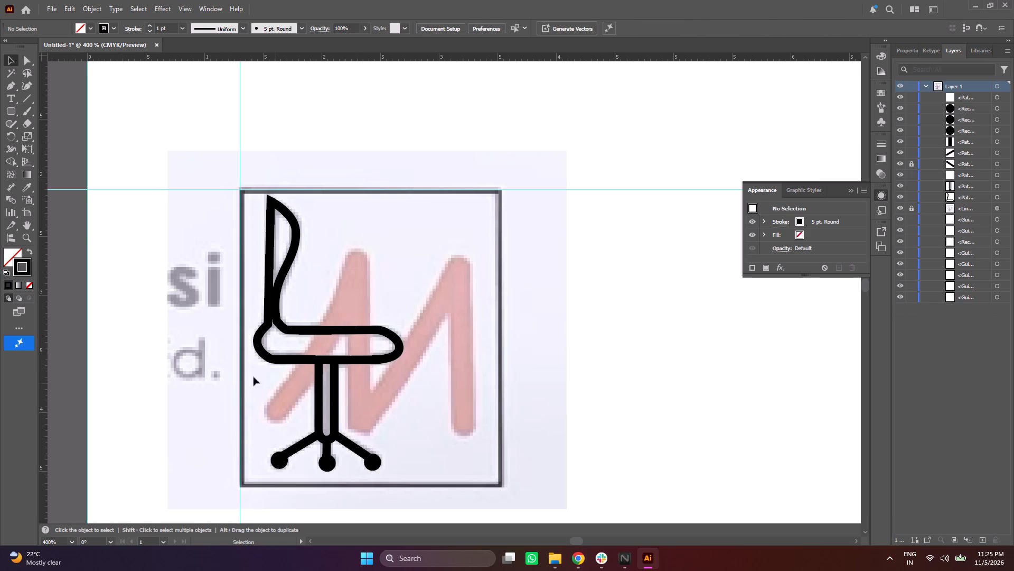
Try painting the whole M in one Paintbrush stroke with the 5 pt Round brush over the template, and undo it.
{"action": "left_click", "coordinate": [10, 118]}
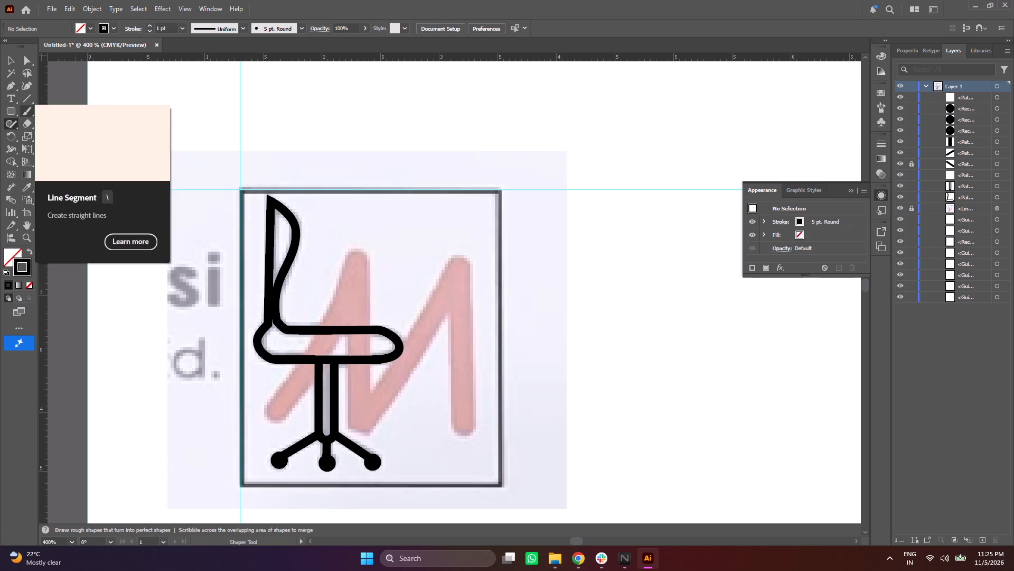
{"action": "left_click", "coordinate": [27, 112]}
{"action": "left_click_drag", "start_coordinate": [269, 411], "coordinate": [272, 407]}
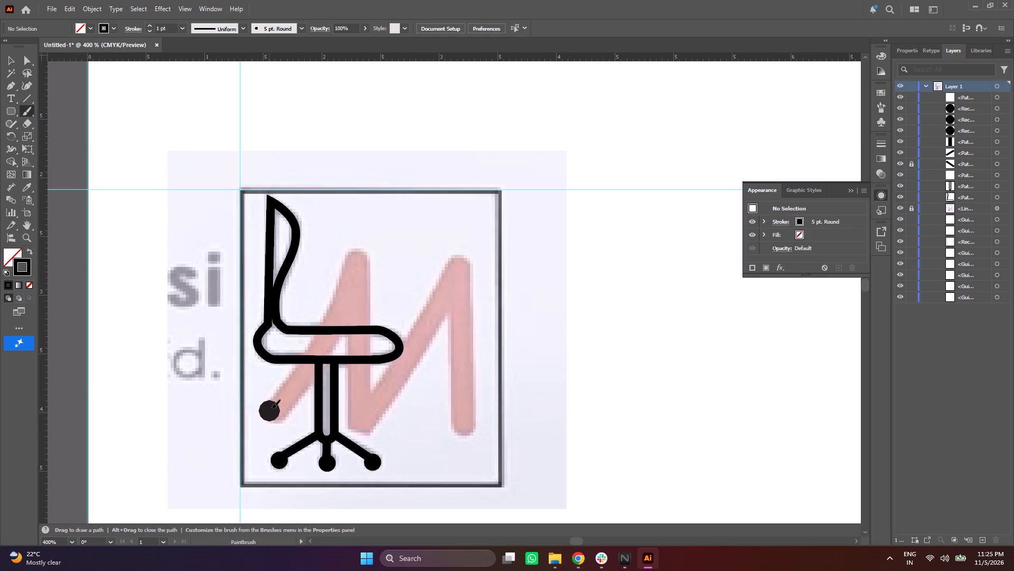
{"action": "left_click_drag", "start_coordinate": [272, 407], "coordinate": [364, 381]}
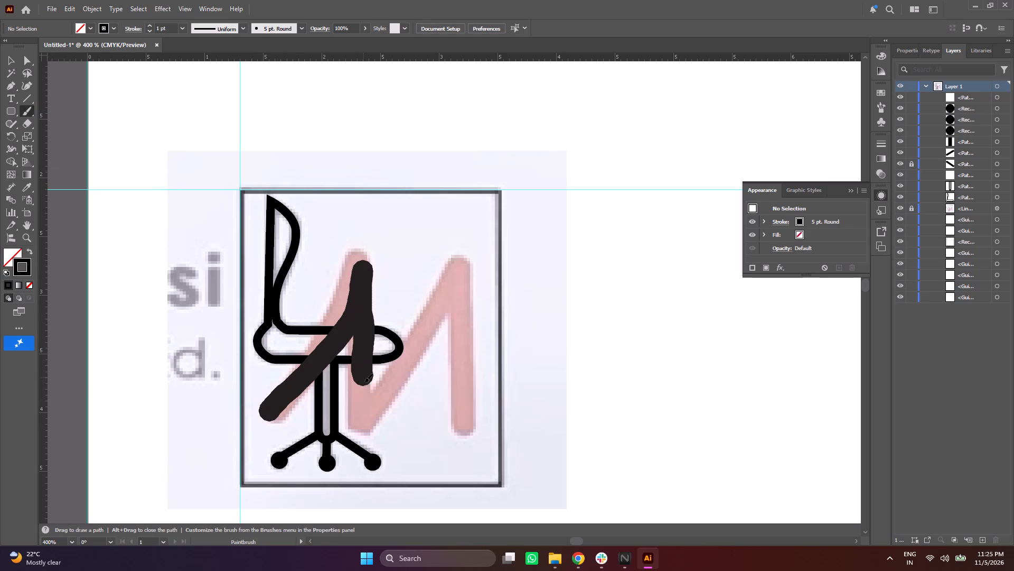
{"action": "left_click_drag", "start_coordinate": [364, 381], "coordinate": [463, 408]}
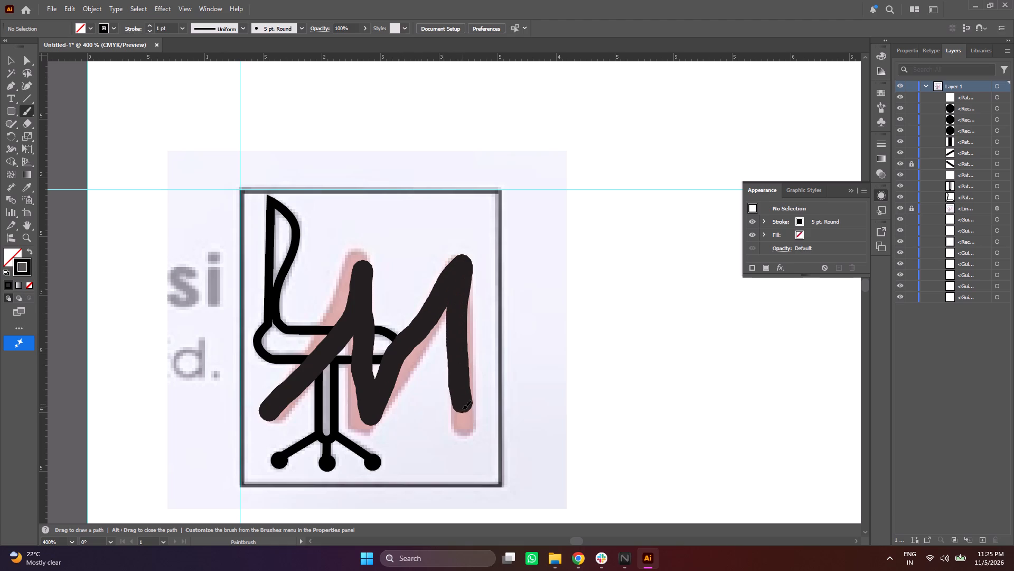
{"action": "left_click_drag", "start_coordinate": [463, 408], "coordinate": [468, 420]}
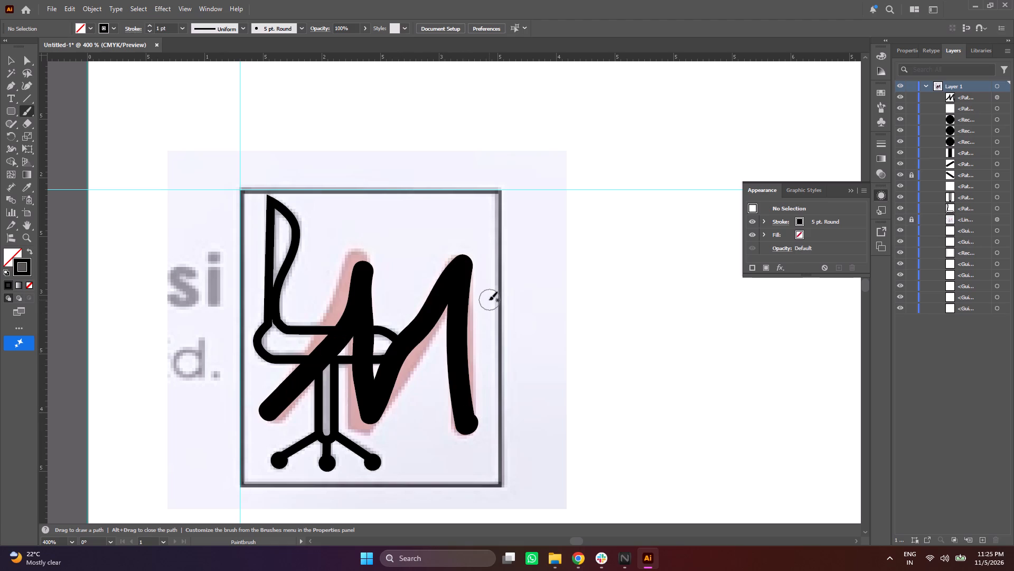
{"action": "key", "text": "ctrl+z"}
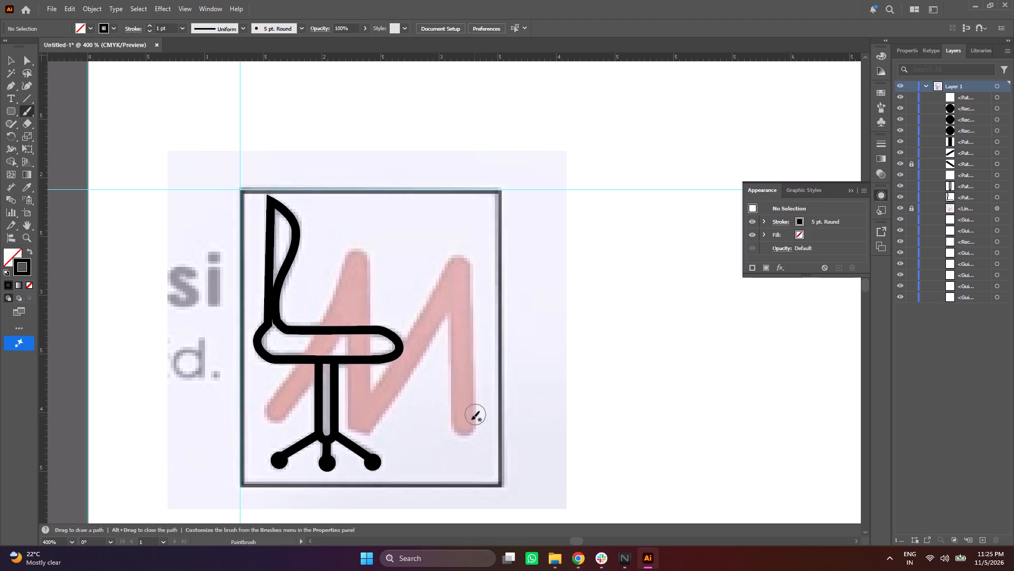
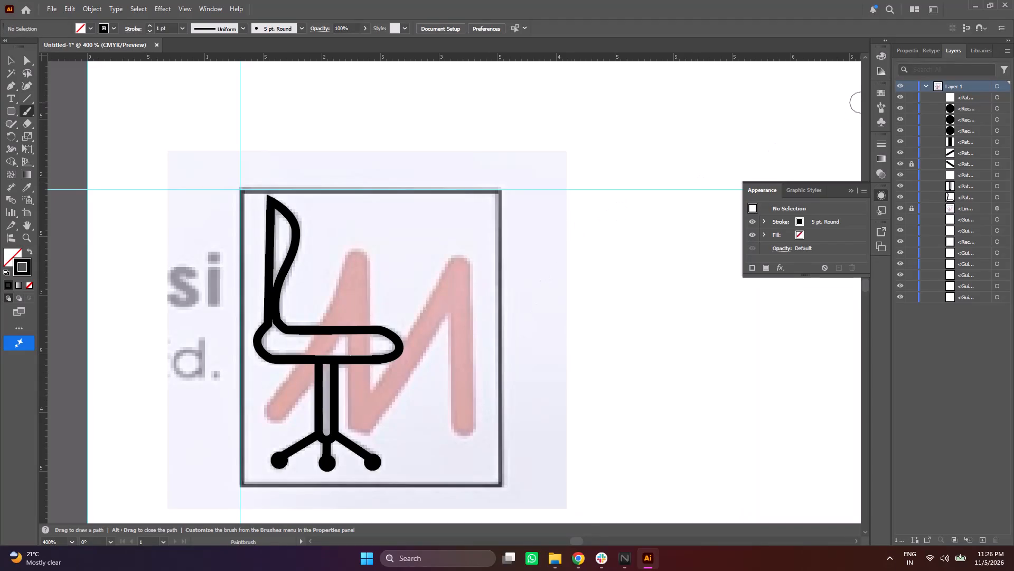
Lock the chair's three caster circles, centre leg and two slanted leg paths in the layer list.
{"action": "left_click_drag", "start_coordinate": [912, 108], "coordinate": [910, 157]}
{"action": "left_click", "coordinate": [1000, 100]}
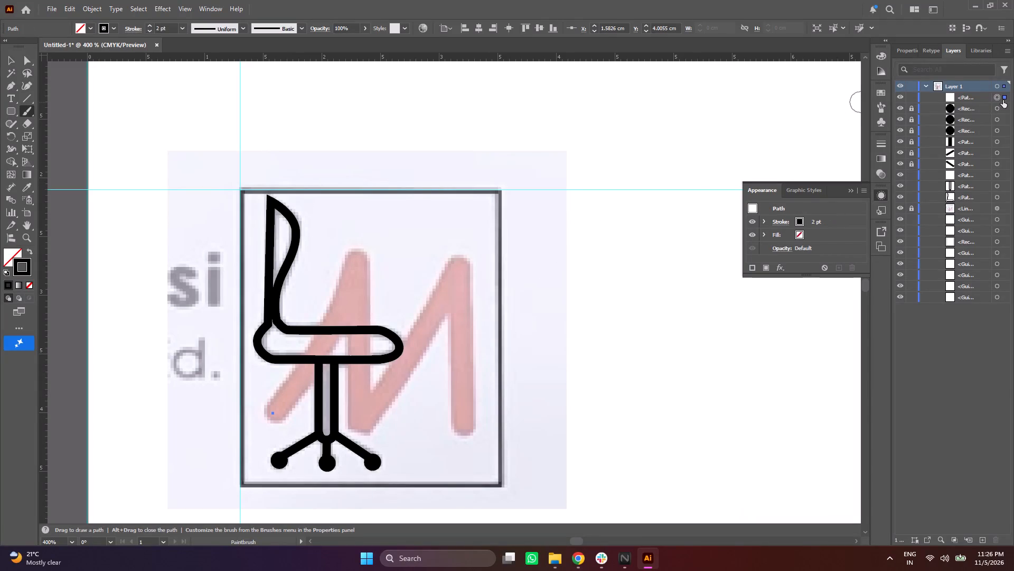
{"action": "left_click", "coordinate": [909, 97]}
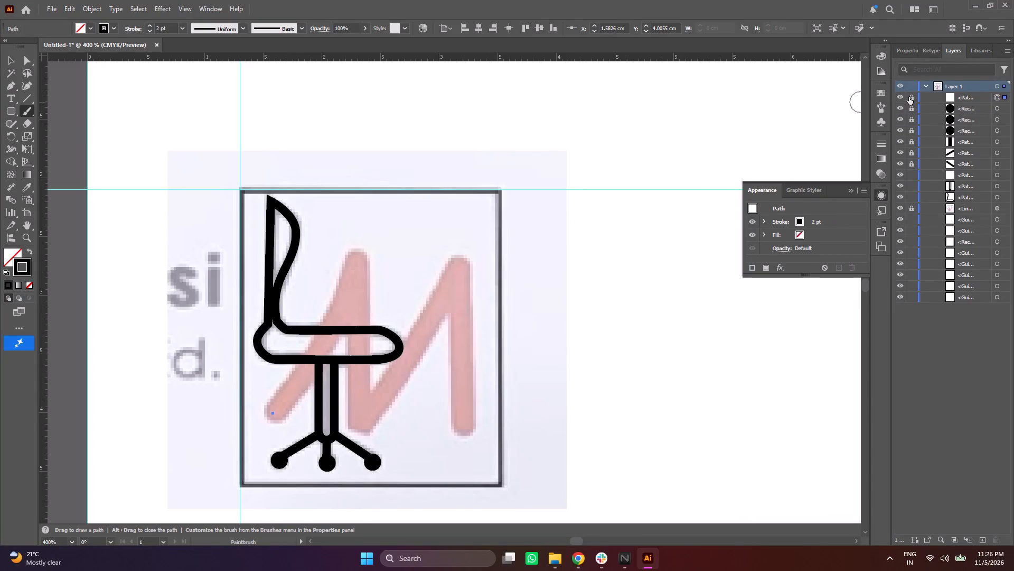
{"action": "left_click", "coordinate": [909, 97]}
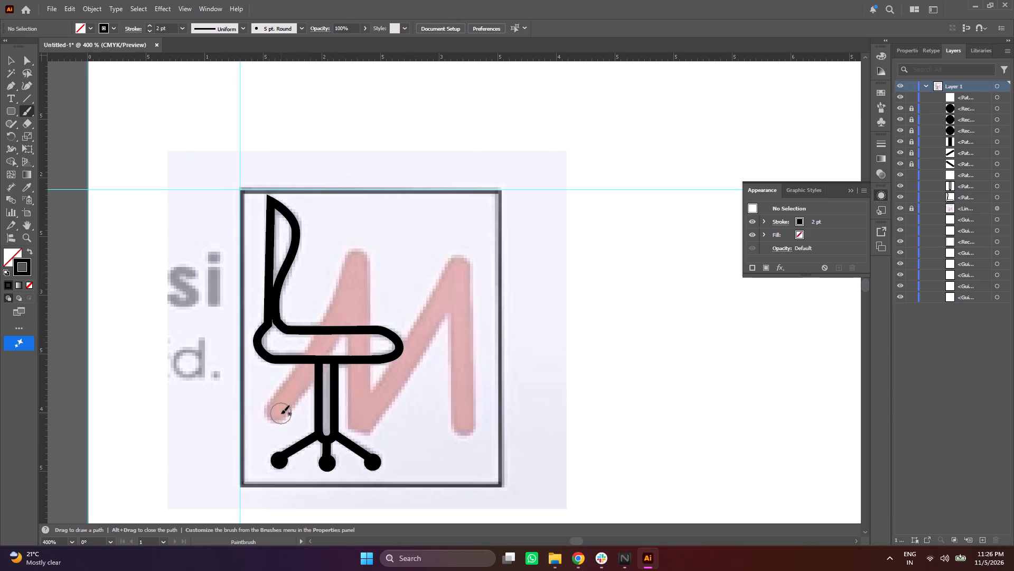
Paint the whole M over the template in one Paintbrush stroke with the 5 pt Round brush, about 1.64 × 1.38 cm.
{"action": "left_click_drag", "start_coordinate": [275, 412], "coordinate": [294, 384]}
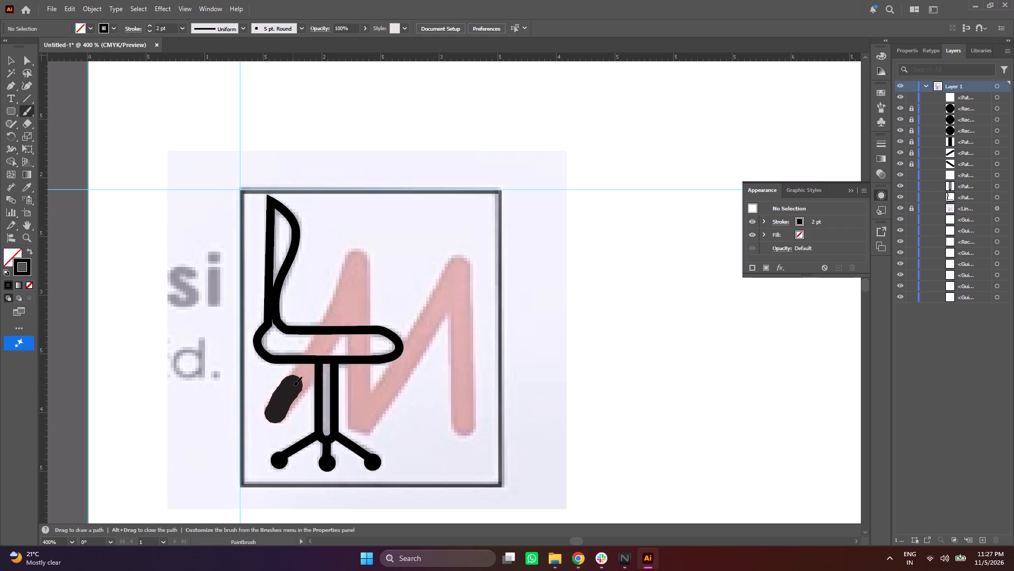
{"action": "left_click_drag", "start_coordinate": [294, 384], "coordinate": [345, 302]}
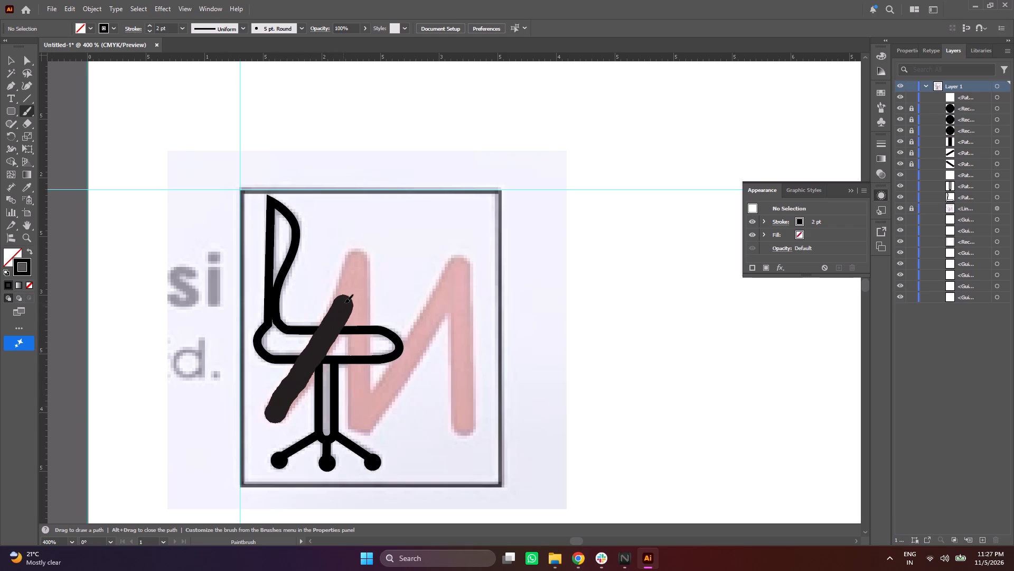
{"action": "left_click_drag", "start_coordinate": [345, 302], "coordinate": [360, 366]}
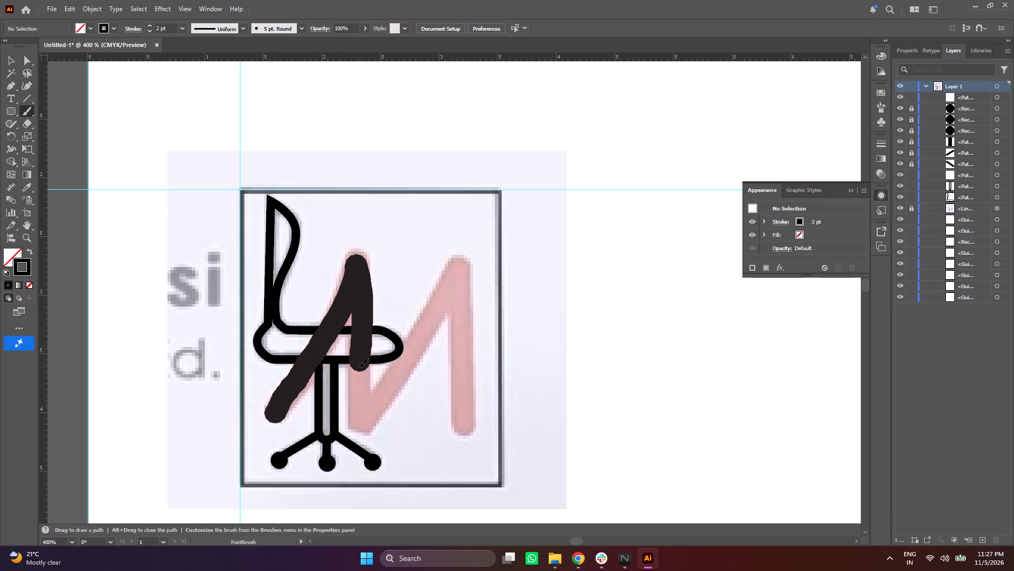
{"action": "left_click_drag", "start_coordinate": [360, 366], "coordinate": [392, 367]}
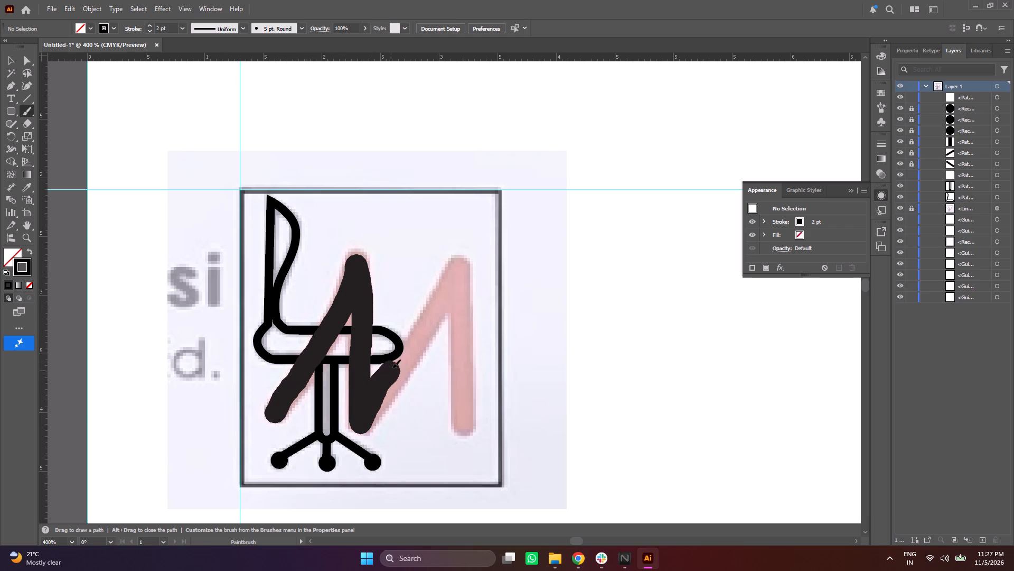
{"action": "left_click_drag", "start_coordinate": [392, 367], "coordinate": [463, 372]}
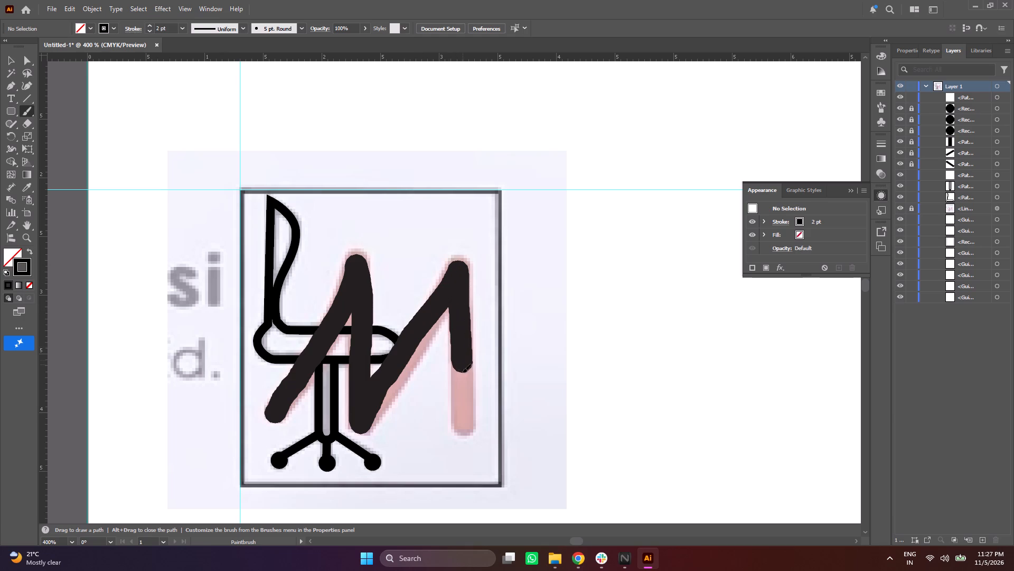
{"action": "left_click_drag", "start_coordinate": [463, 372], "coordinate": [467, 428]}
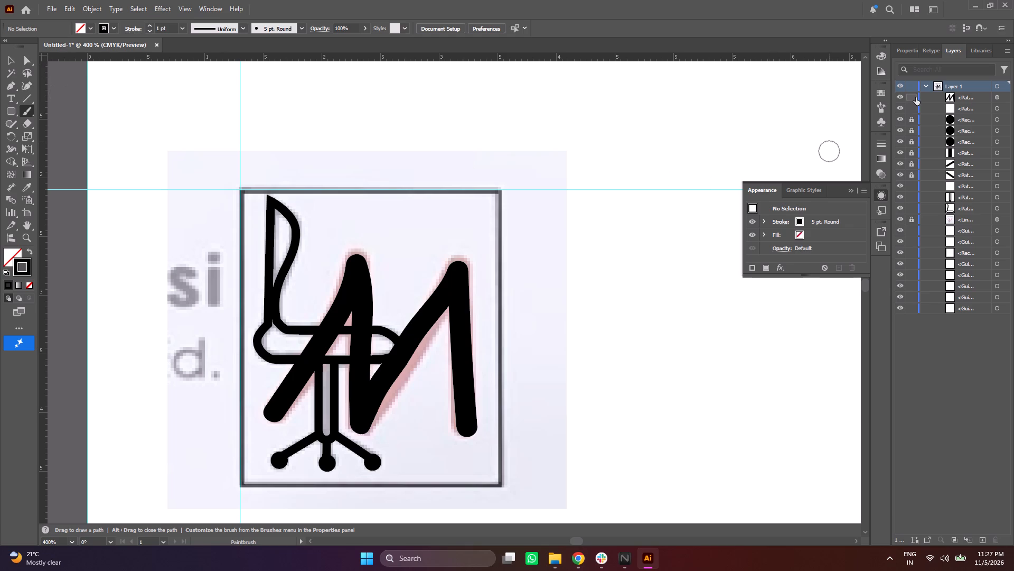
Shift the anchor points of the painted M's second upstroke with Direct Selection so the diagonal follows the template.
{"action": "left_click", "coordinate": [1006, 97]}
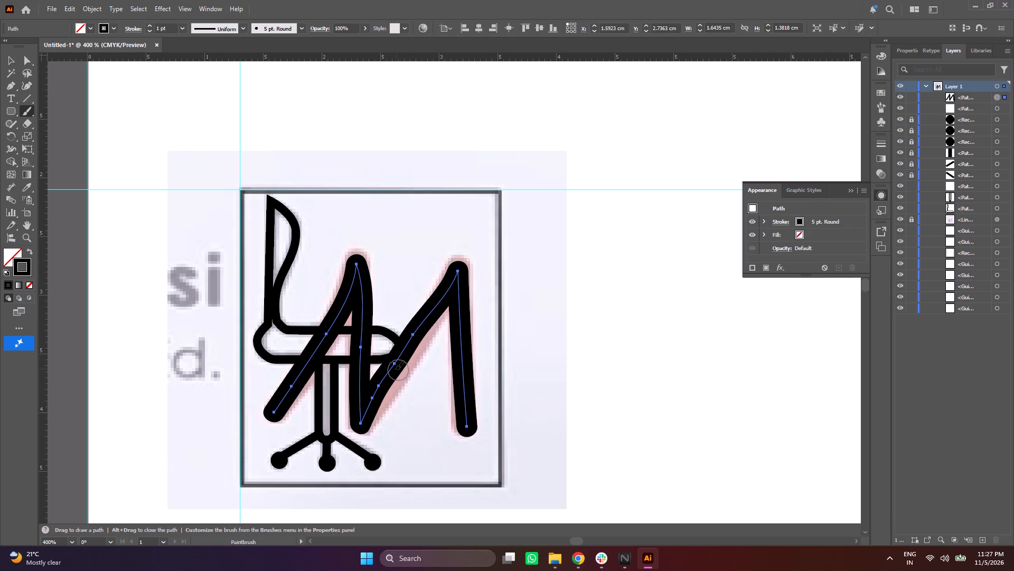
{"action": "left_click", "coordinate": [27, 61]}
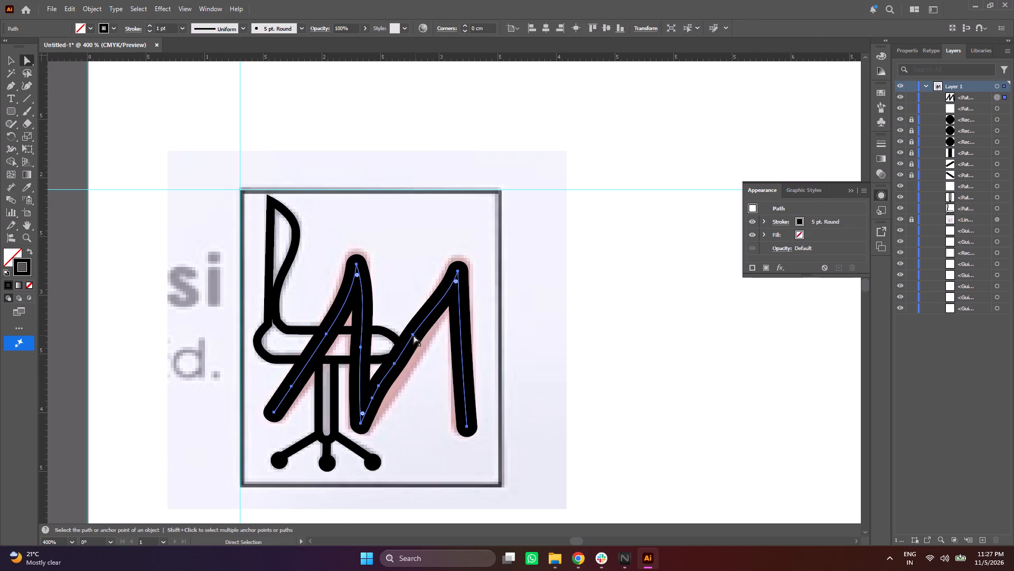
{"action": "left_click", "coordinate": [412, 335]}
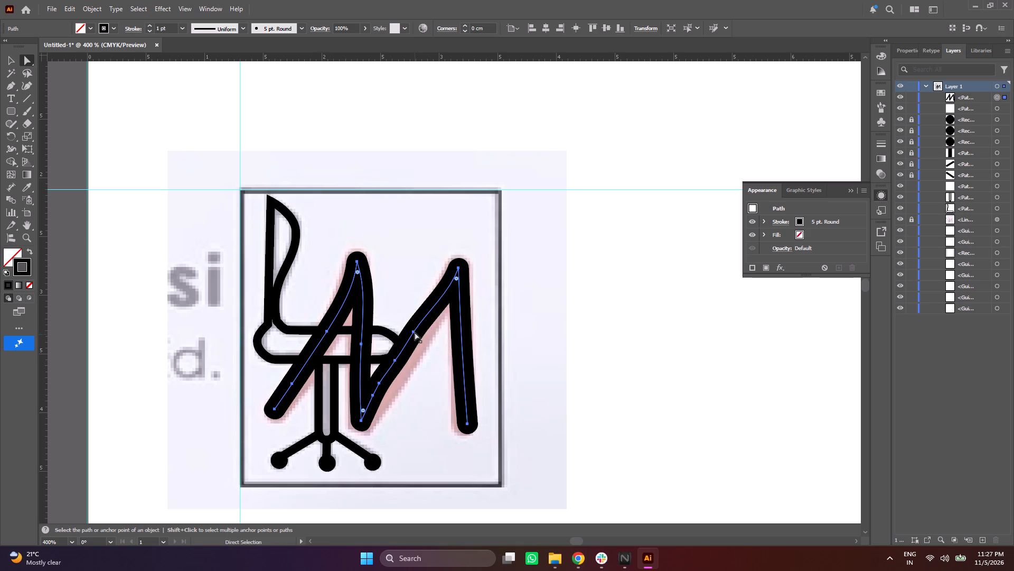
{"action": "left_click", "coordinate": [414, 331]}
{"action": "left_click_drag", "start_coordinate": [414, 331], "coordinate": [420, 335]}
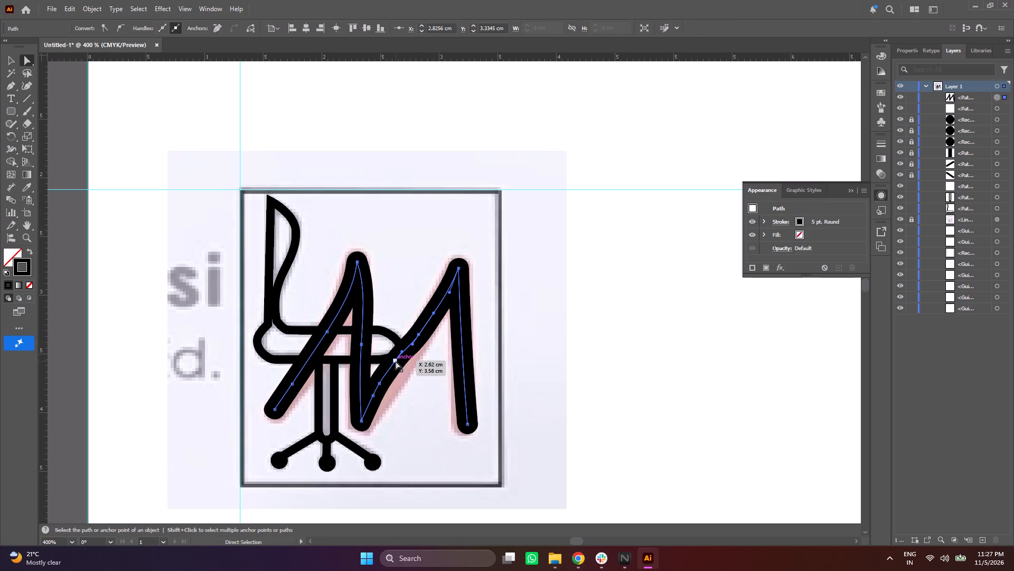
{"action": "left_click", "coordinate": [396, 361]}
{"action": "left_click_drag", "start_coordinate": [396, 362], "coordinate": [401, 365]}
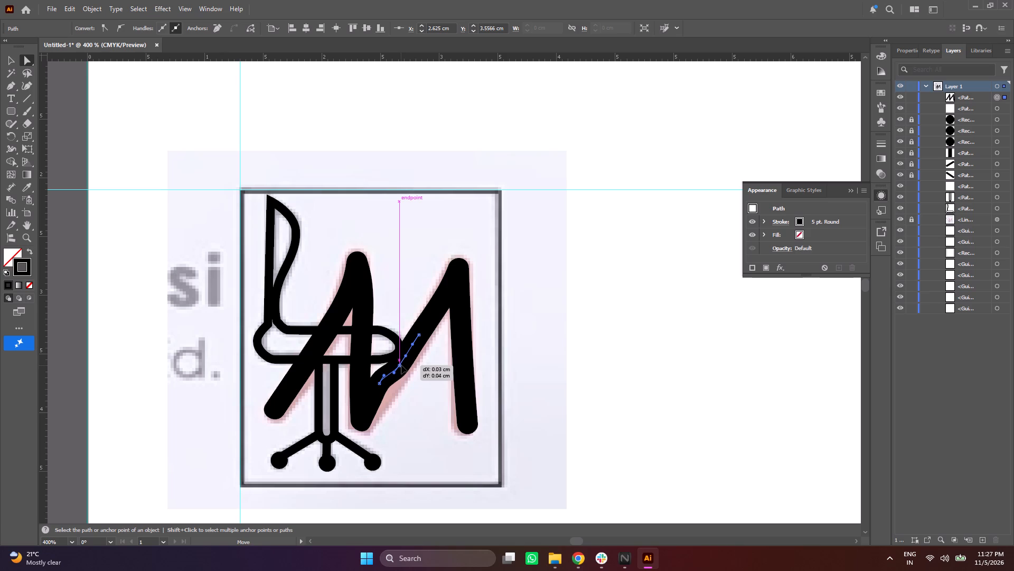
{"action": "left_click_drag", "start_coordinate": [401, 365], "coordinate": [400, 364]}
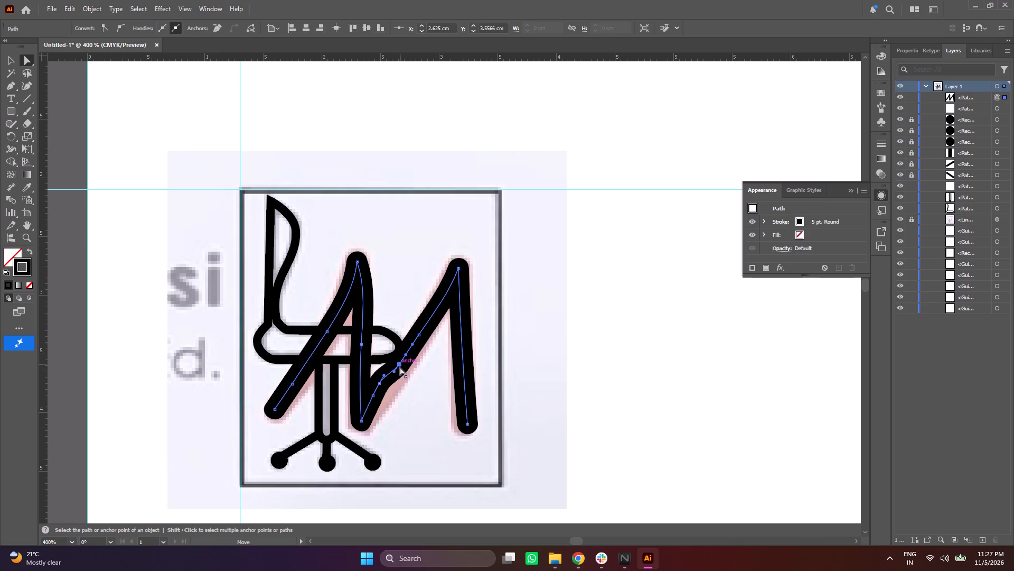
{"action": "left_click", "coordinate": [381, 383]}
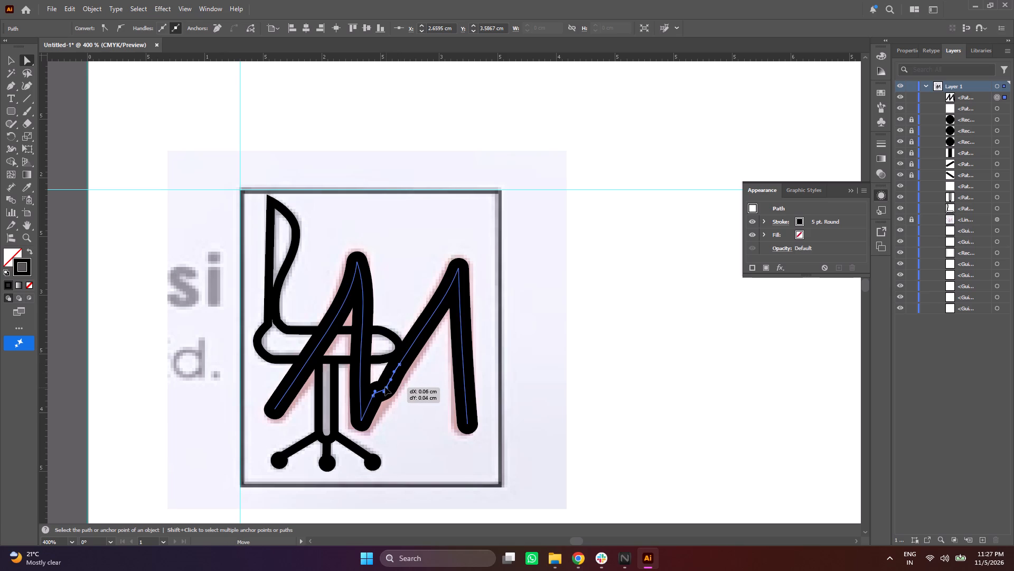
{"action": "left_click", "coordinate": [374, 395]}
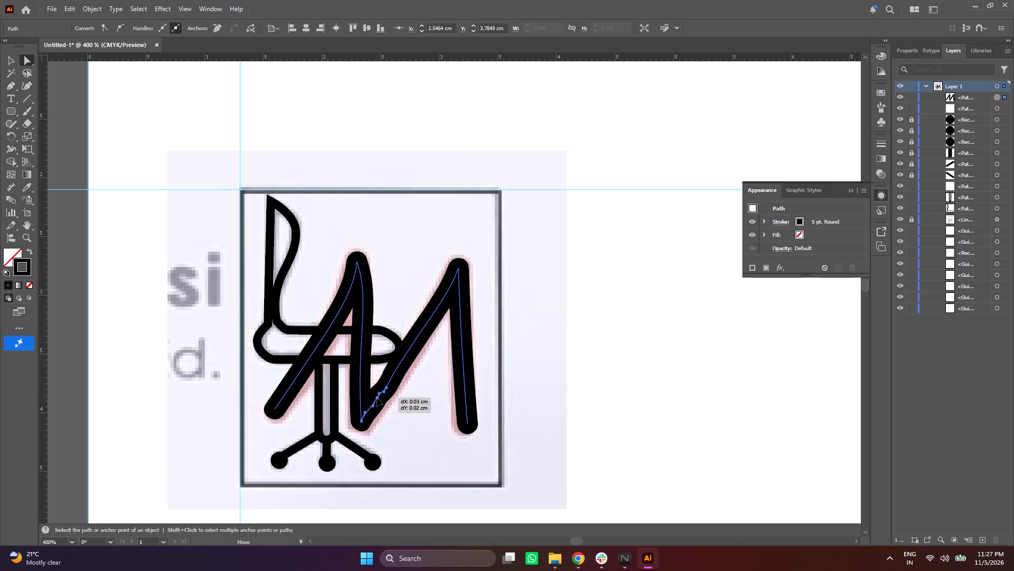
{"action": "left_click", "coordinate": [398, 365]}
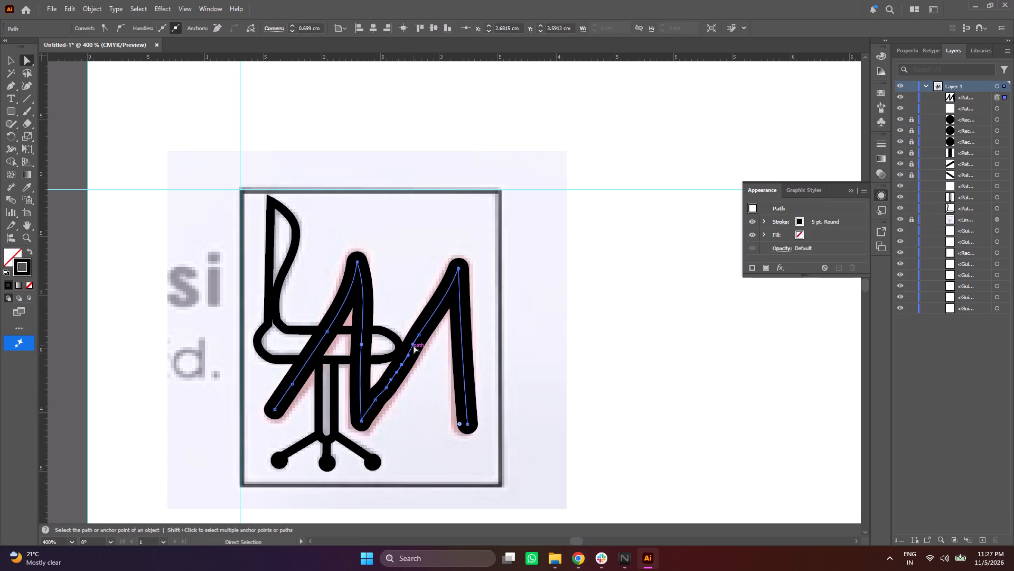
{"action": "left_click", "coordinate": [419, 333]}
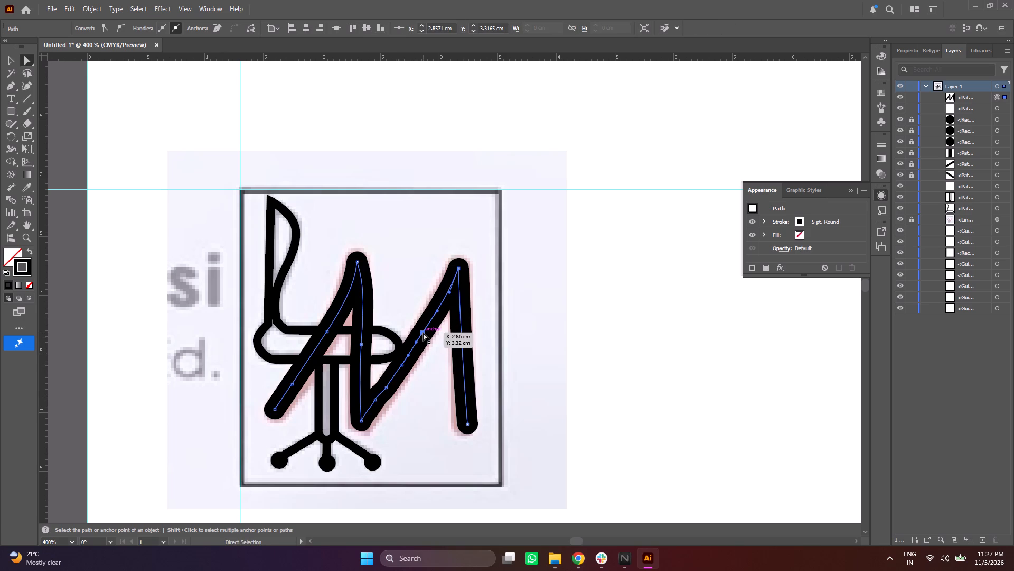
Straighten the M's first downstroke by moving its middle anchor and adjusting the curve handles below the first peak.
{"action": "left_click", "coordinate": [361, 343]}
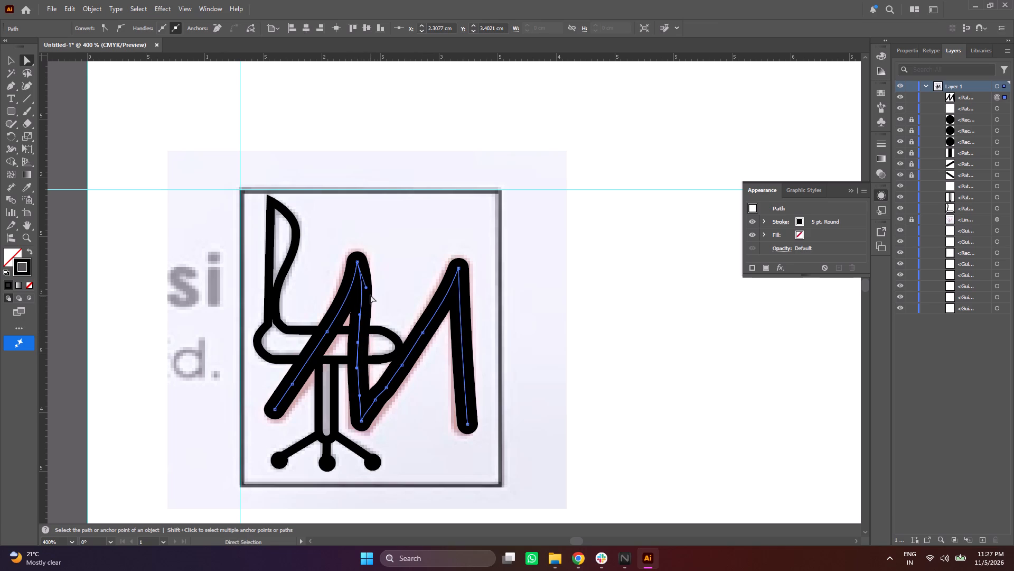
{"action": "left_click_drag", "start_coordinate": [367, 288], "coordinate": [353, 284]}
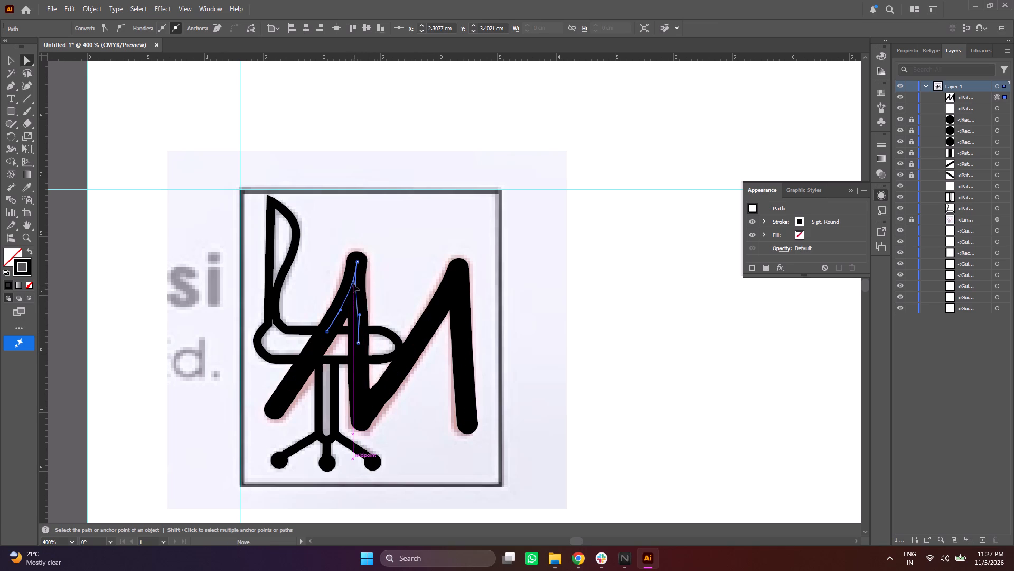
{"action": "left_click_drag", "start_coordinate": [353, 284], "coordinate": [358, 287]}
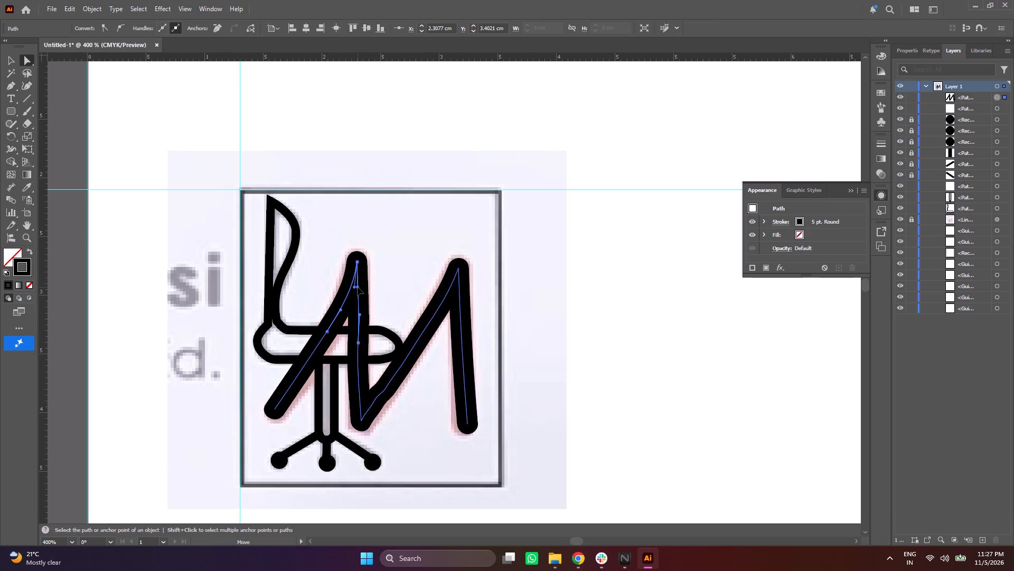
{"action": "left_click_drag", "start_coordinate": [358, 287], "coordinate": [358, 288]}
{"action": "left_click", "coordinate": [360, 315]}
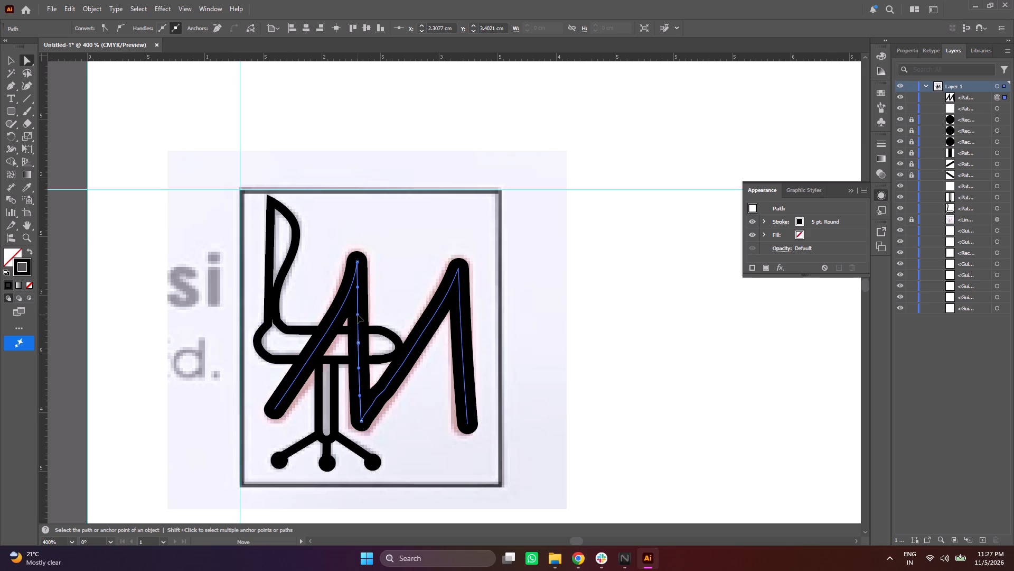
Reshape the M's central valley by adjusting the bottom anchor, its curve handle and the two anchors just above it.
{"action": "left_click", "coordinate": [360, 421]}
{"action": "left_click", "coordinate": [371, 407]}
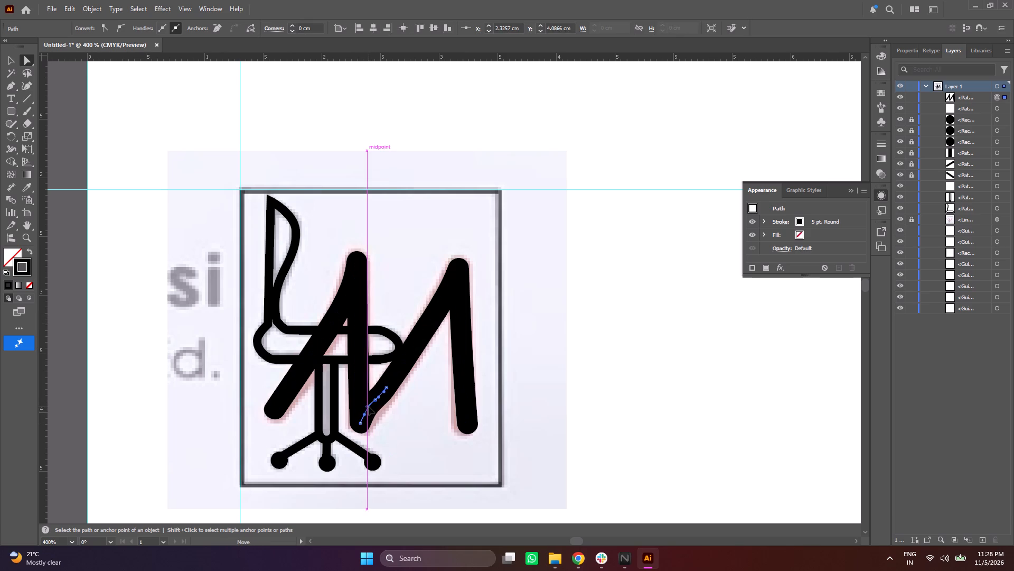
{"action": "left_click", "coordinate": [387, 389]}
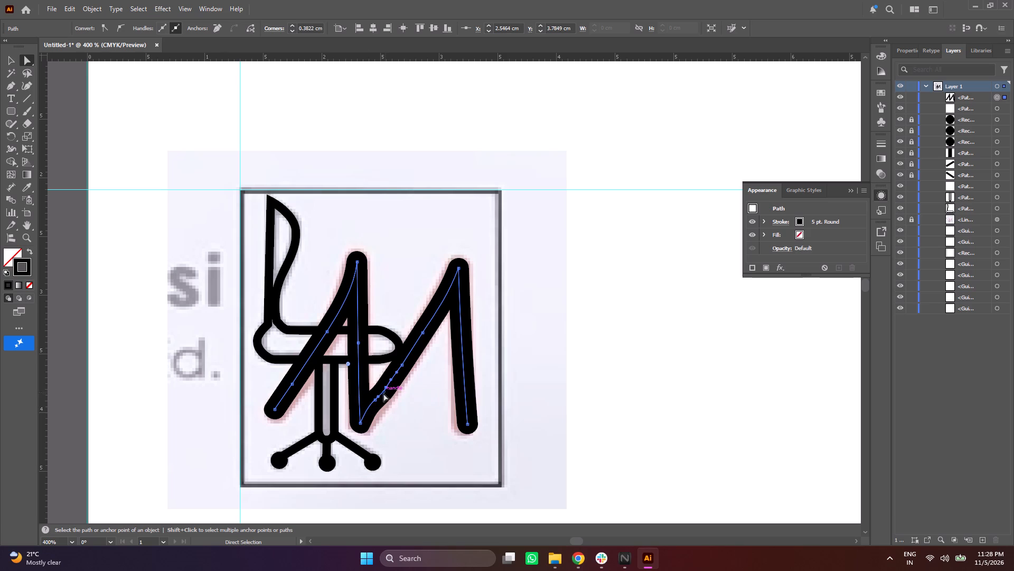
{"action": "left_click", "coordinate": [376, 400]}
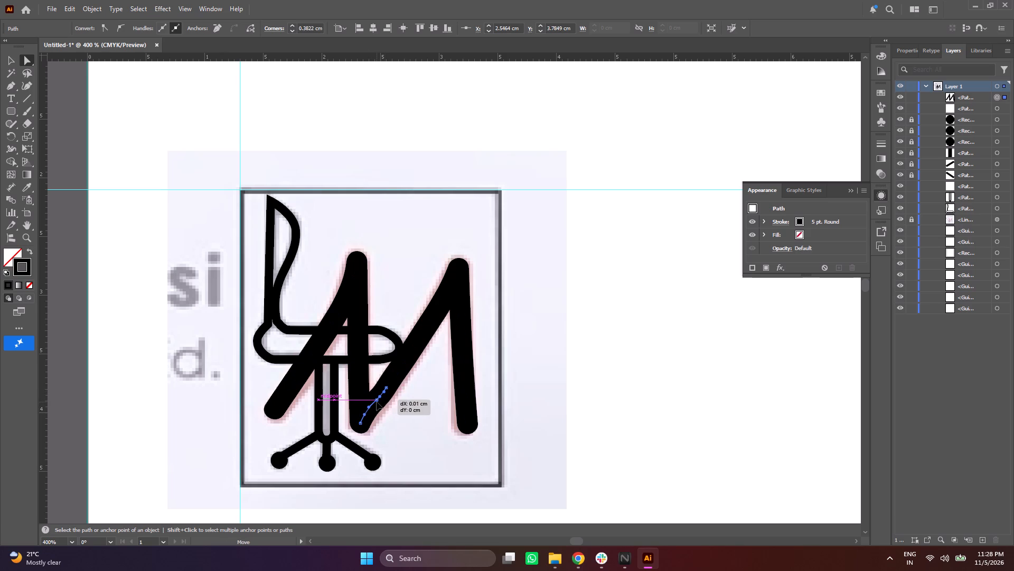
Nudge the anchors of the M's first upstroke and first peak and the foot of its last stroke to fit the template.
{"action": "left_click", "coordinate": [293, 384]}
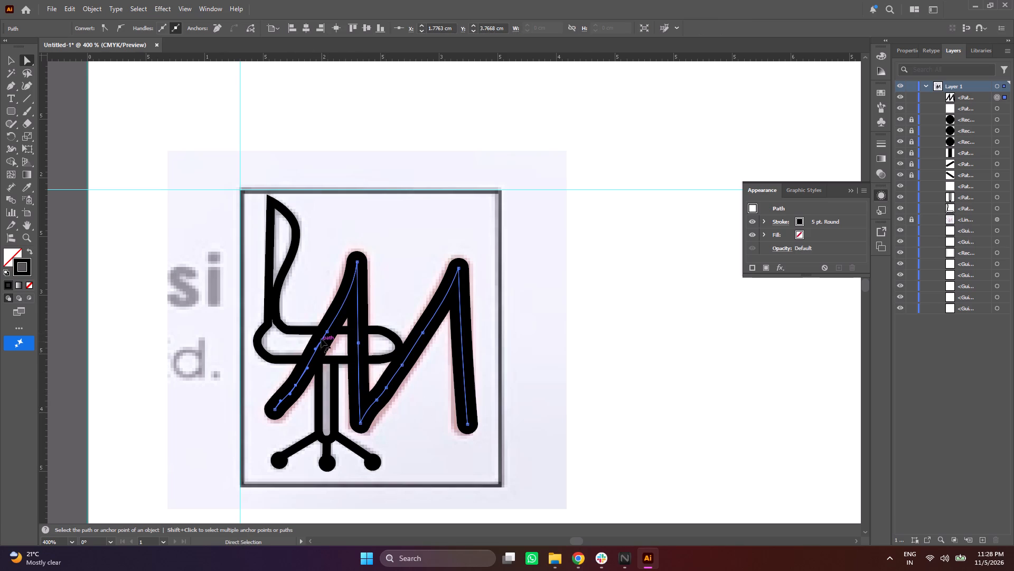
{"action": "left_click", "coordinate": [325, 330]}
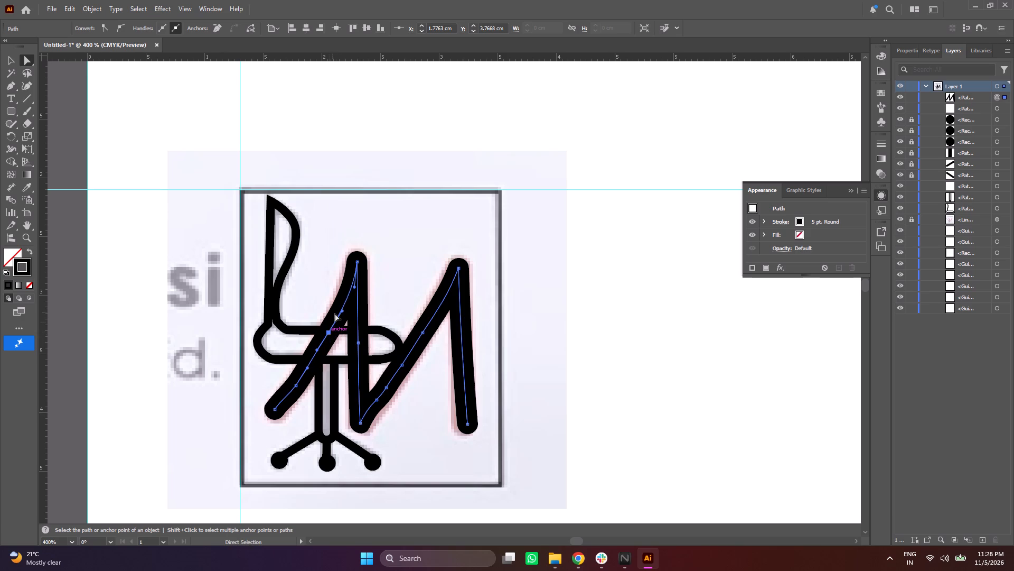
{"action": "left_click", "coordinate": [359, 261]}
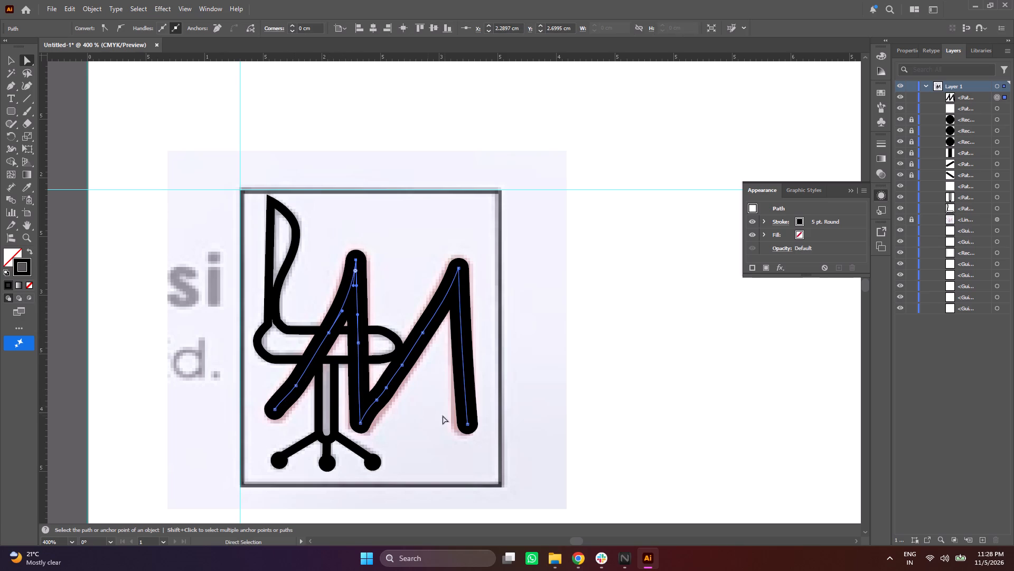
{"action": "left_click", "coordinate": [466, 423]}
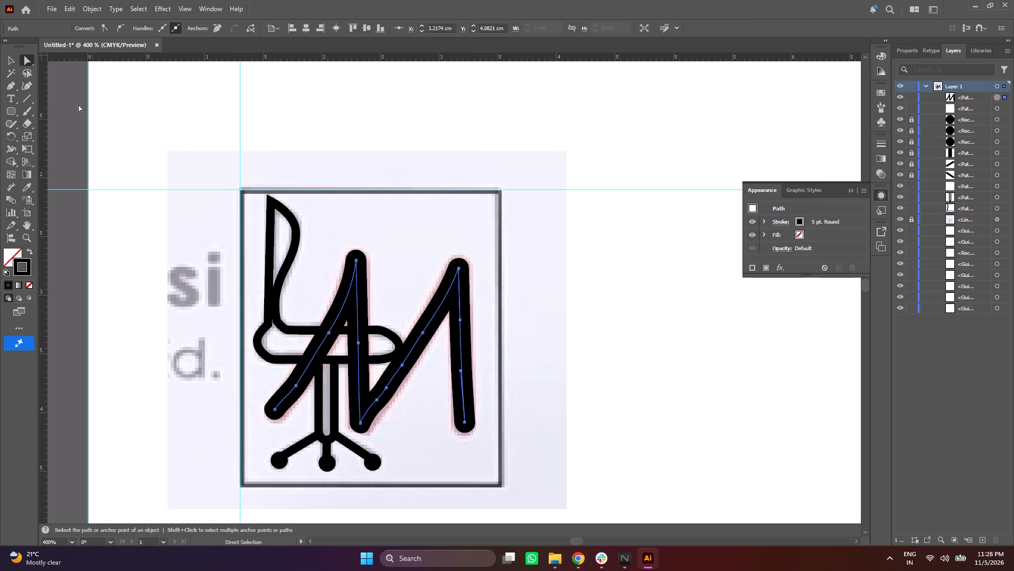
Unlock the linked template image and set its opacity to 100%.
{"action": "left_click", "coordinate": [14, 57]}
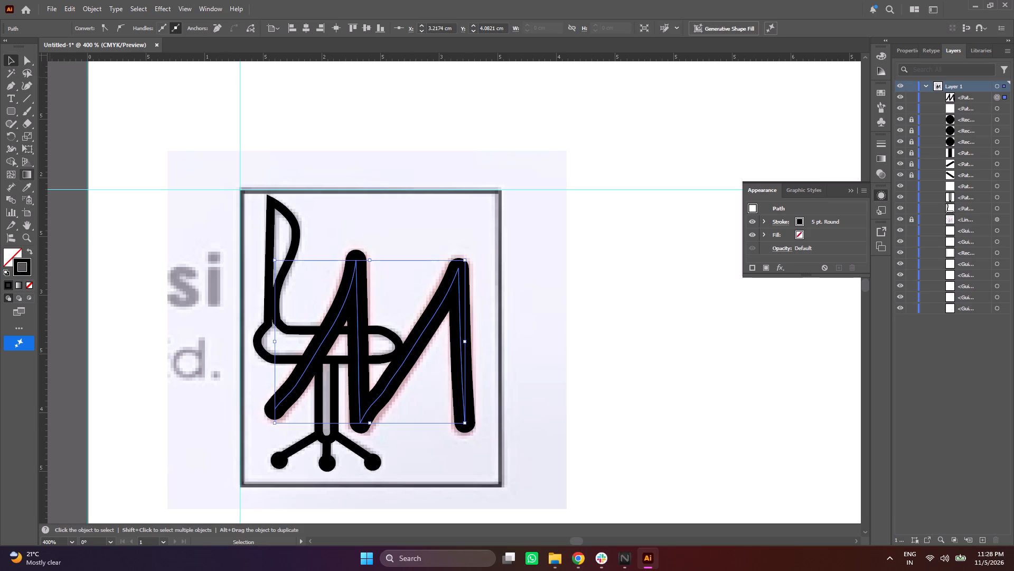
{"action": "left_click", "coordinate": [912, 218]}
{"action": "left_click", "coordinate": [1003, 219]}
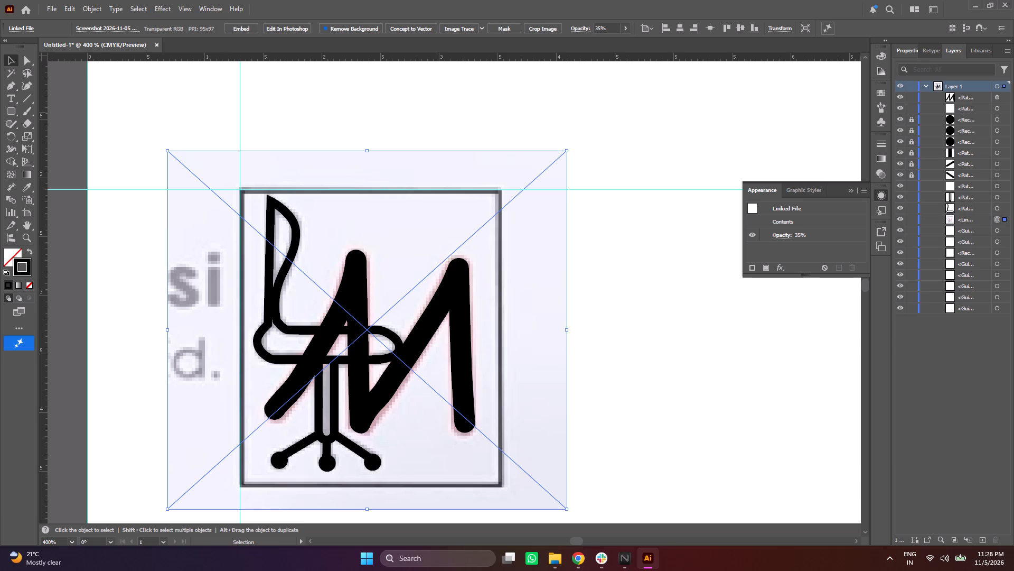
{"action": "left_click", "coordinate": [788, 234]}
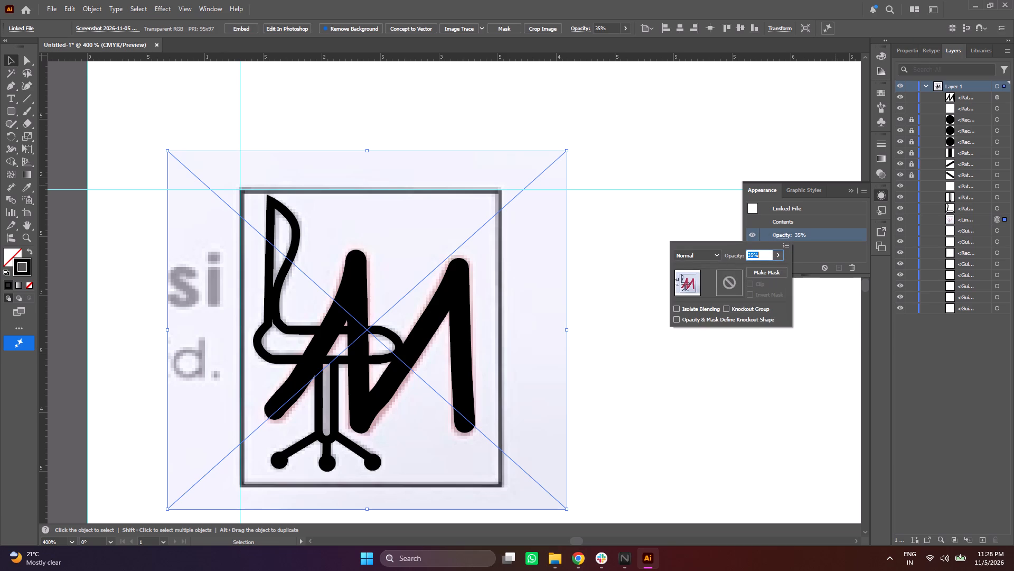
{"action": "left_click", "coordinate": [776, 256]}
{"action": "left_click_drag", "start_coordinate": [763, 268], "coordinate": [820, 268]}
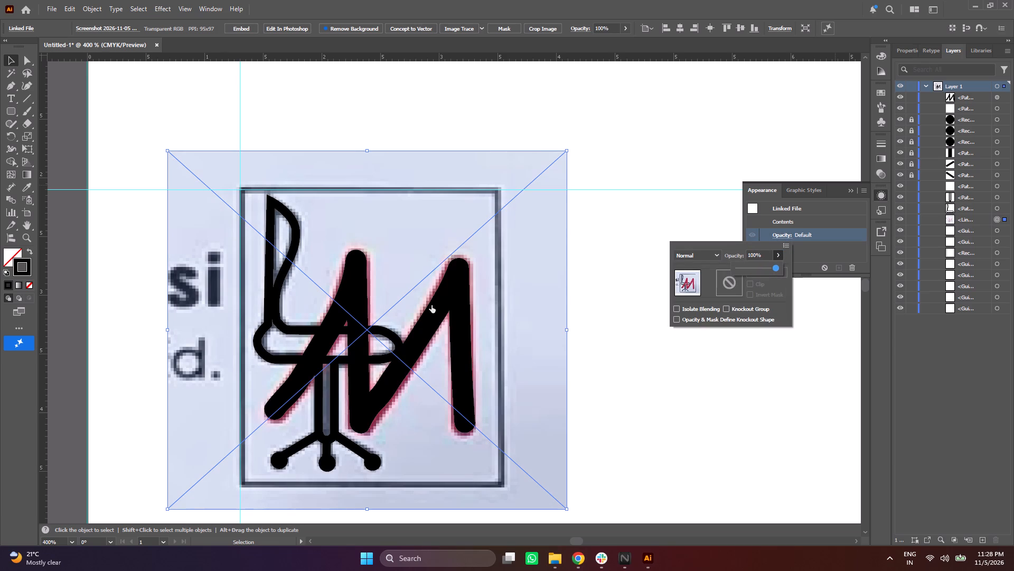
Move the black M path up off the template's red M, about 0.4 cm higher.
{"action": "left_click_drag", "start_coordinate": [435, 309], "coordinate": [445, 302]}
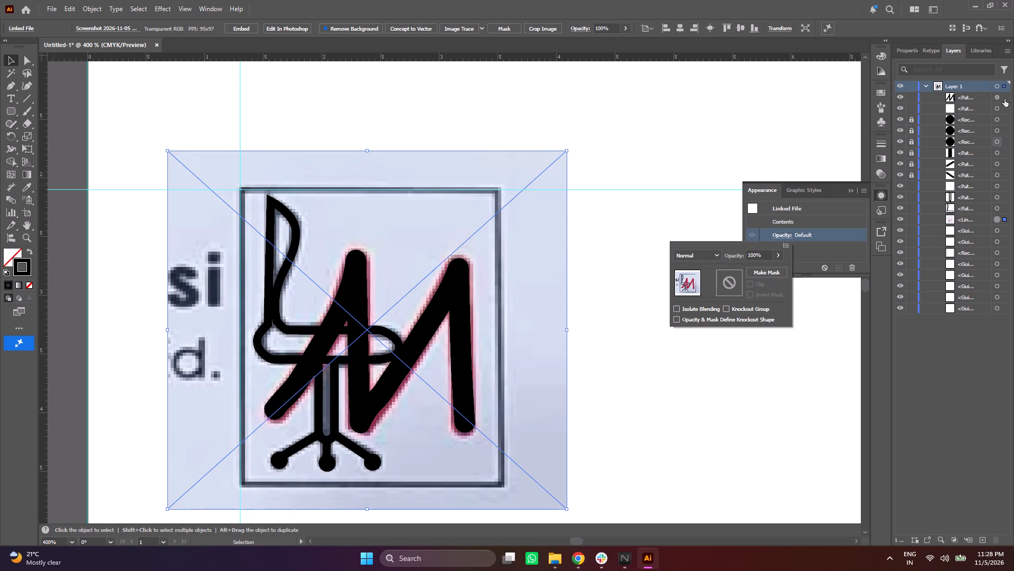
{"action": "left_click", "coordinate": [1004, 99]}
{"action": "left_click", "coordinate": [1001, 102]}
{"action": "left_click", "coordinate": [1006, 97]}
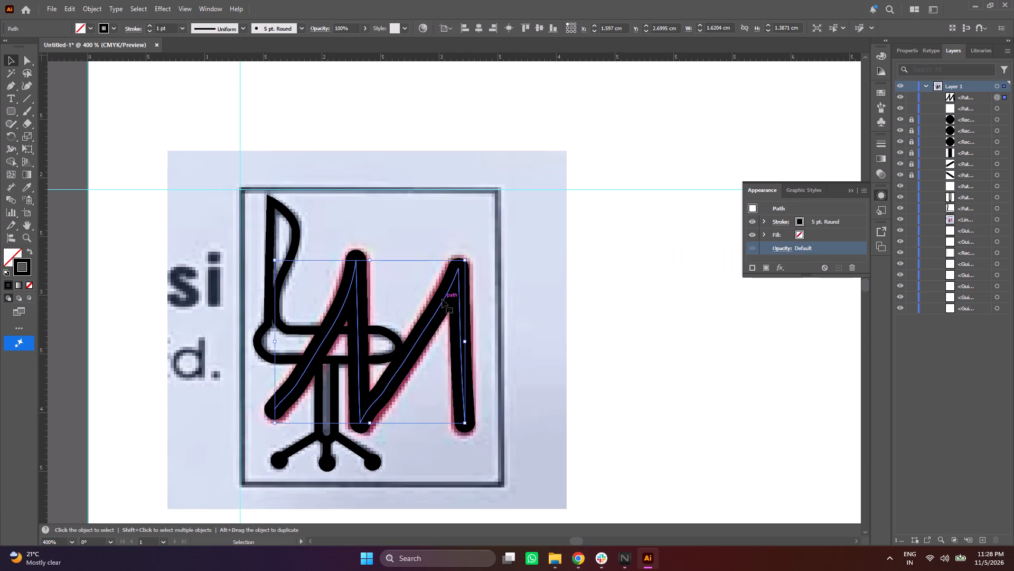
{"action": "left_click_drag", "start_coordinate": [442, 299], "coordinate": [456, 252]}
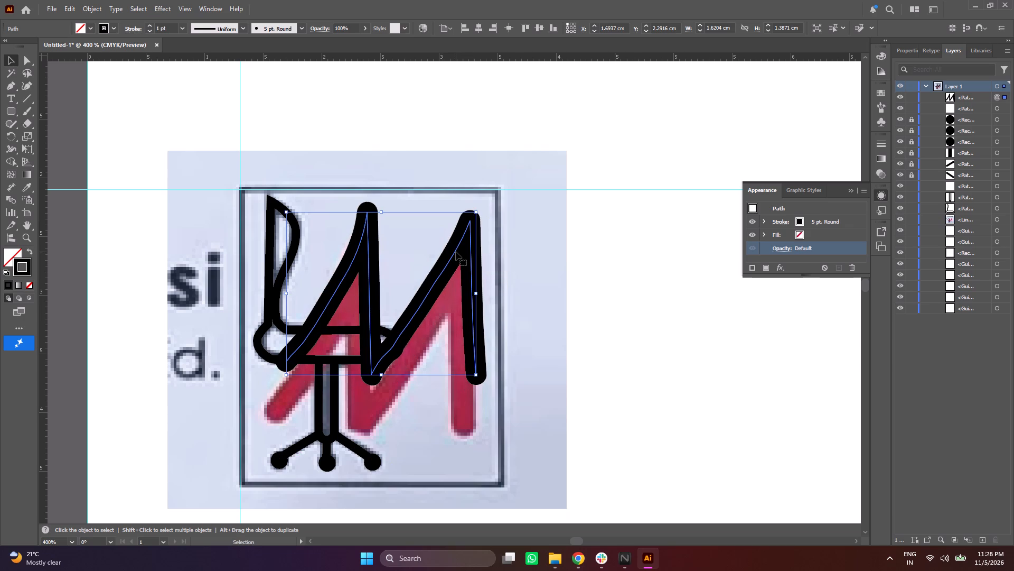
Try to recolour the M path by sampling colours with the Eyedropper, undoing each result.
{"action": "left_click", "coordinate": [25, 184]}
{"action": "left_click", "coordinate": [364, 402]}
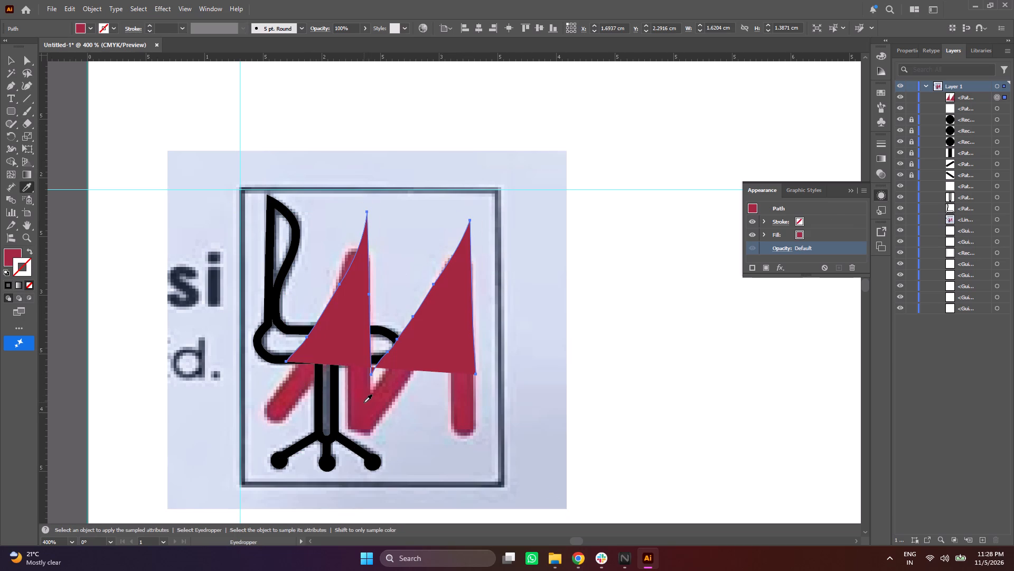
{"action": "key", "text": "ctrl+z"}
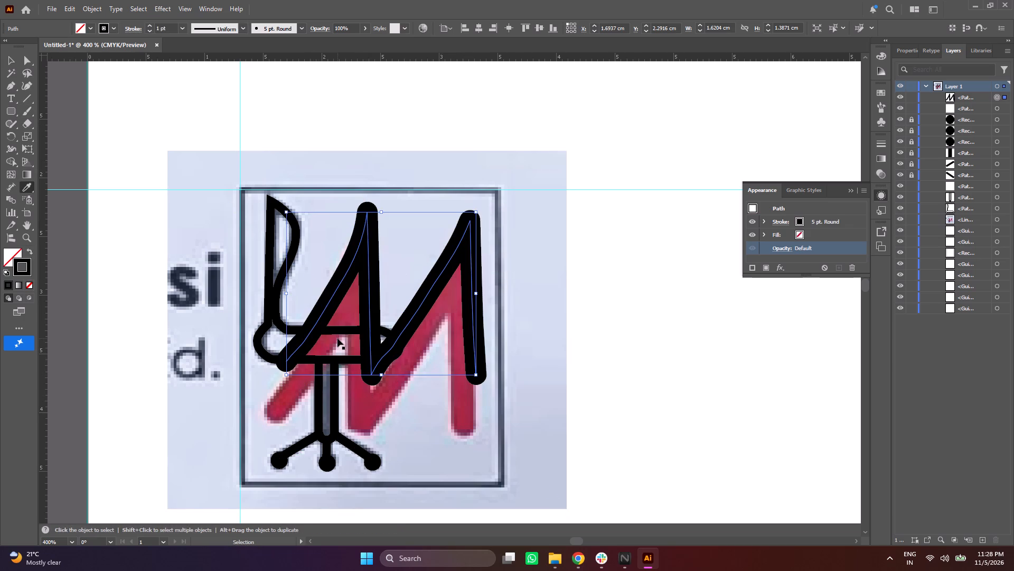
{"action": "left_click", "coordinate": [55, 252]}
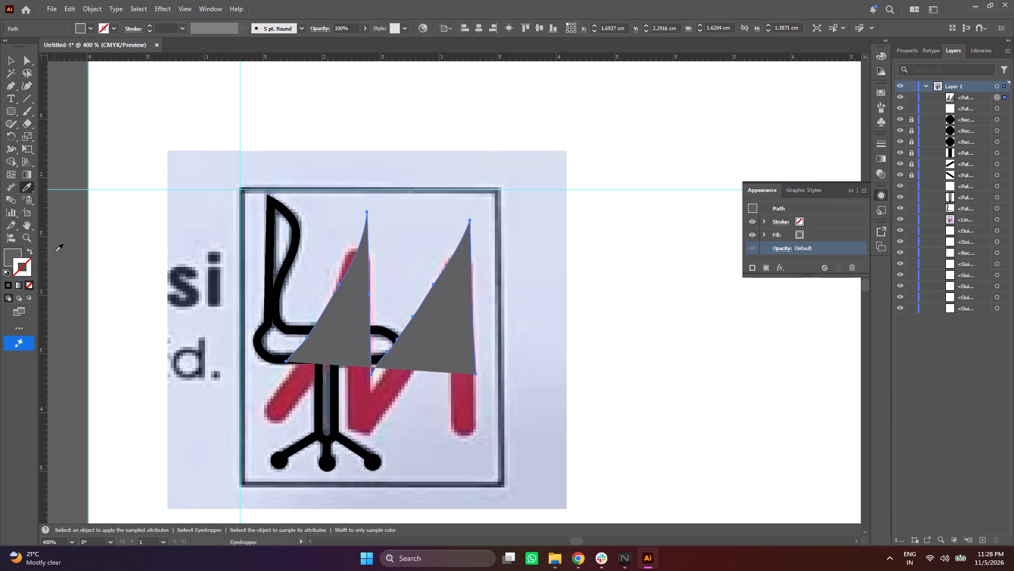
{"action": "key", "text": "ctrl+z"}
With nothing selected, sample the template M's red with the Eyedropper and copy its hex code b02940.
{"action": "left_click", "coordinate": [7, 62]}
{"action": "left_click", "coordinate": [71, 132]}
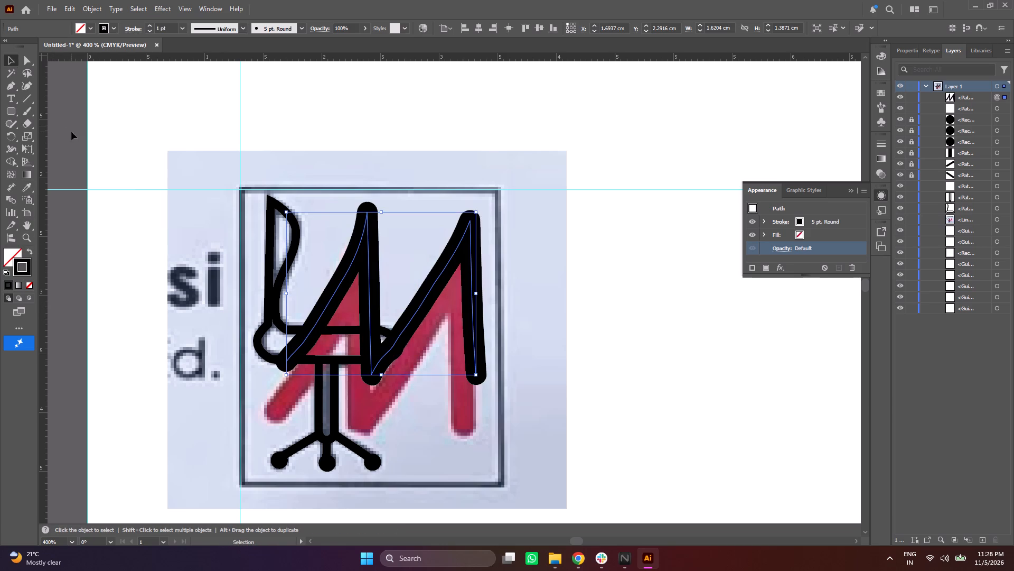
{"action": "left_click", "coordinate": [29, 190]}
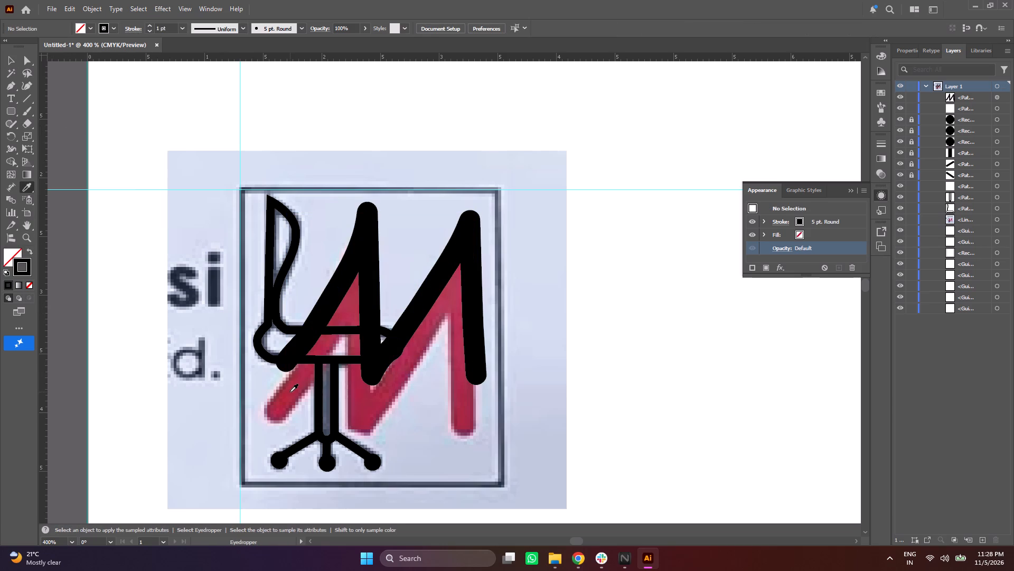
{"action": "left_click", "coordinate": [290, 392]}
{"action": "double_click", "coordinate": [7, 253]}
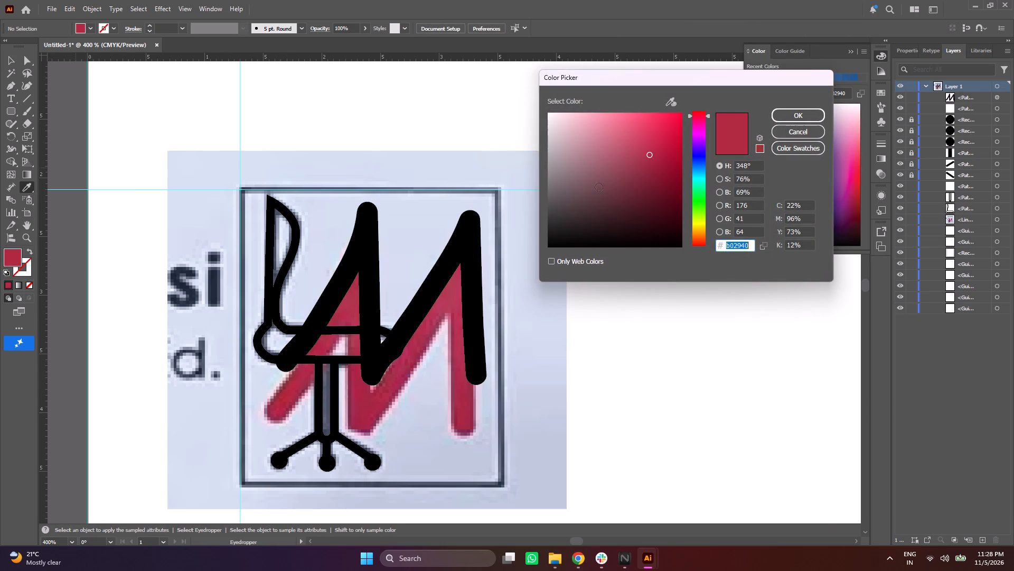
{"action": "key", "text": "ctrl+c"}
{"action": "left_click", "coordinate": [814, 112]}
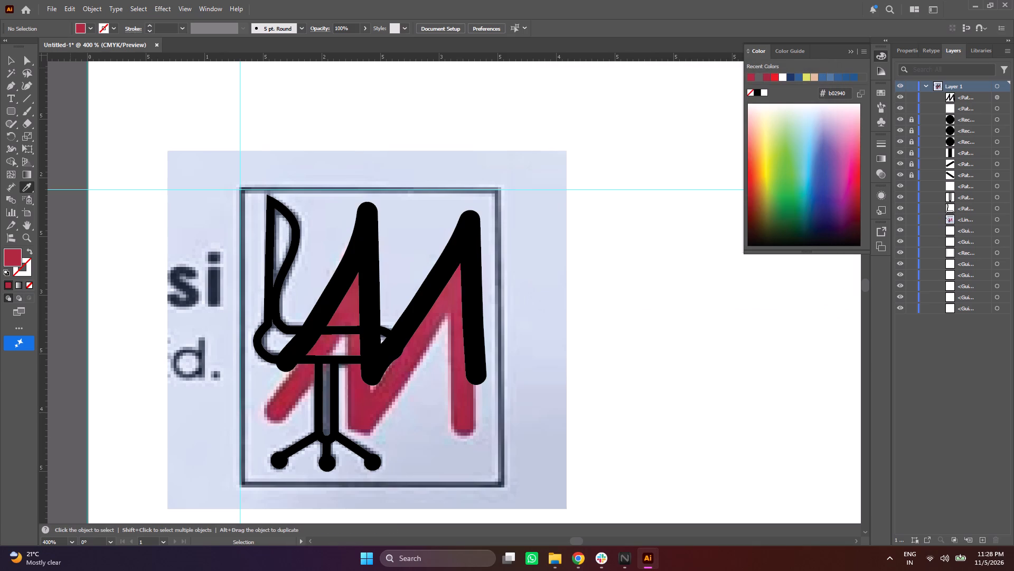
Set the M path's stroke colour to the copied hex code b02940.
{"action": "left_click", "coordinate": [11, 57]}
{"action": "left_click", "coordinate": [360, 253]}
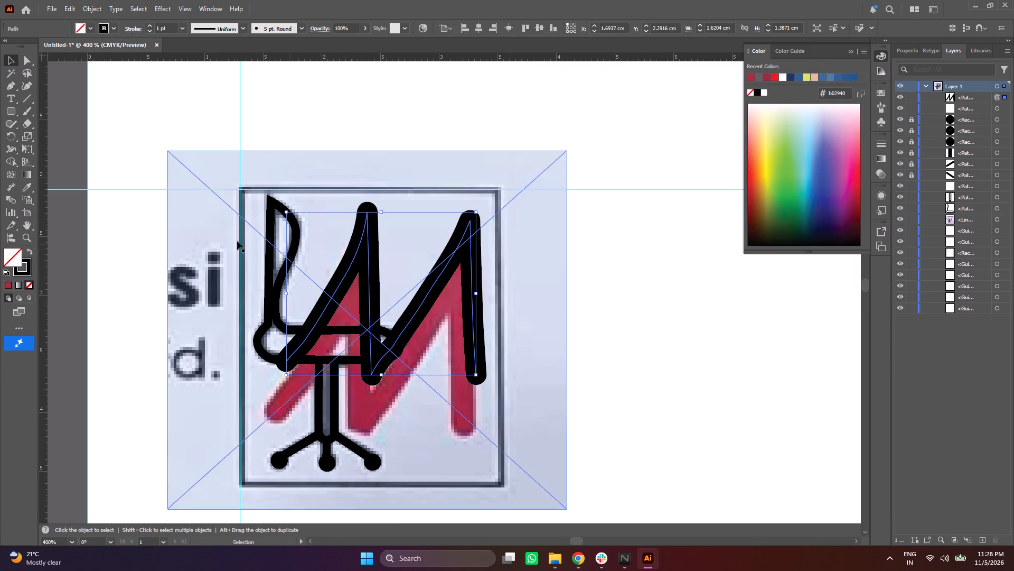
{"action": "double_click", "coordinate": [21, 274]}
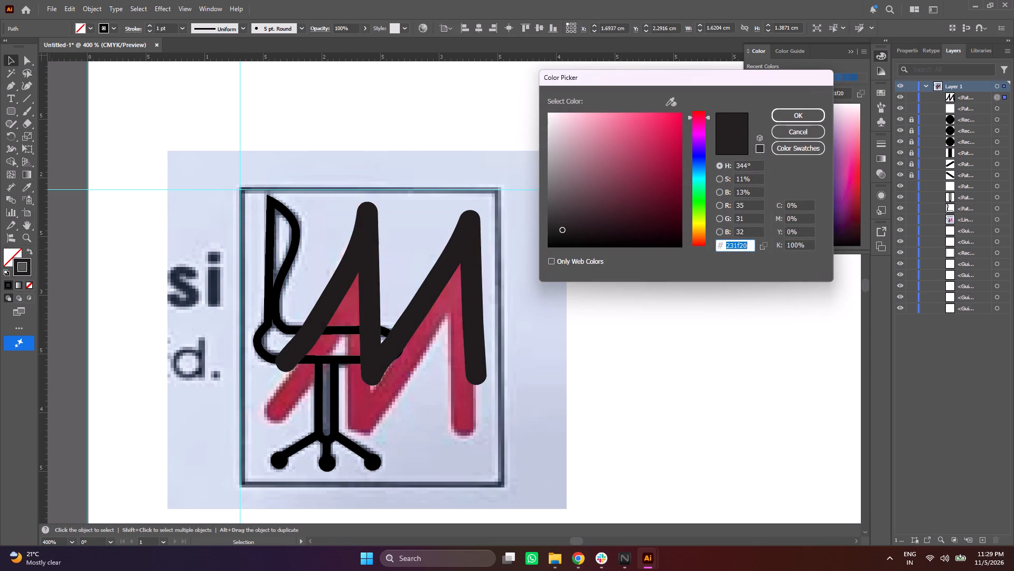
{"action": "key", "text": "ctrl+v"}
{"action": "left_click", "coordinate": [781, 114]}
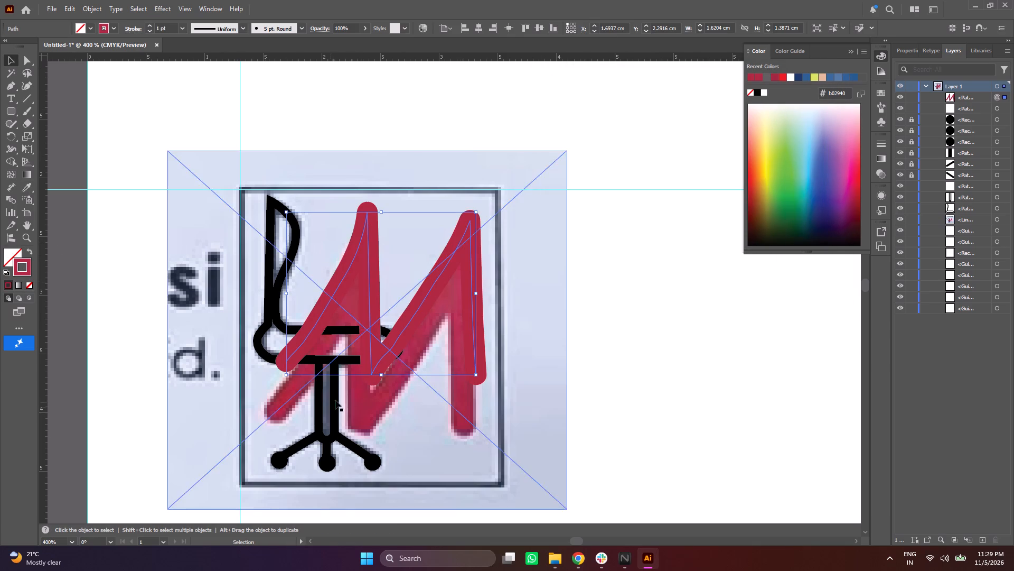
Move the red M path back down onto the template's M and deselect it.
{"action": "left_click_drag", "start_coordinate": [397, 347], "coordinate": [387, 395]}
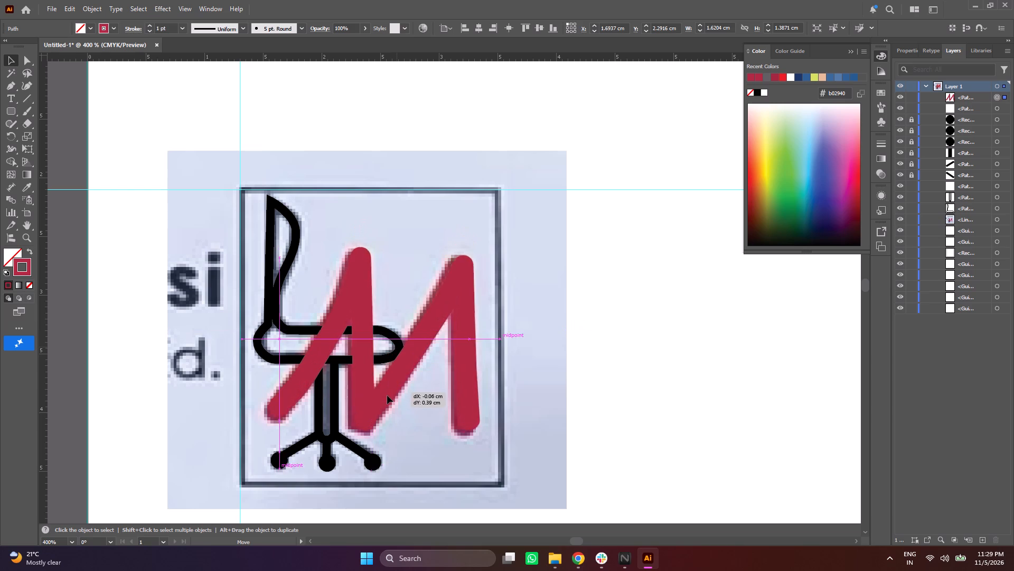
{"action": "left_click_drag", "start_coordinate": [387, 395], "coordinate": [385, 396]}
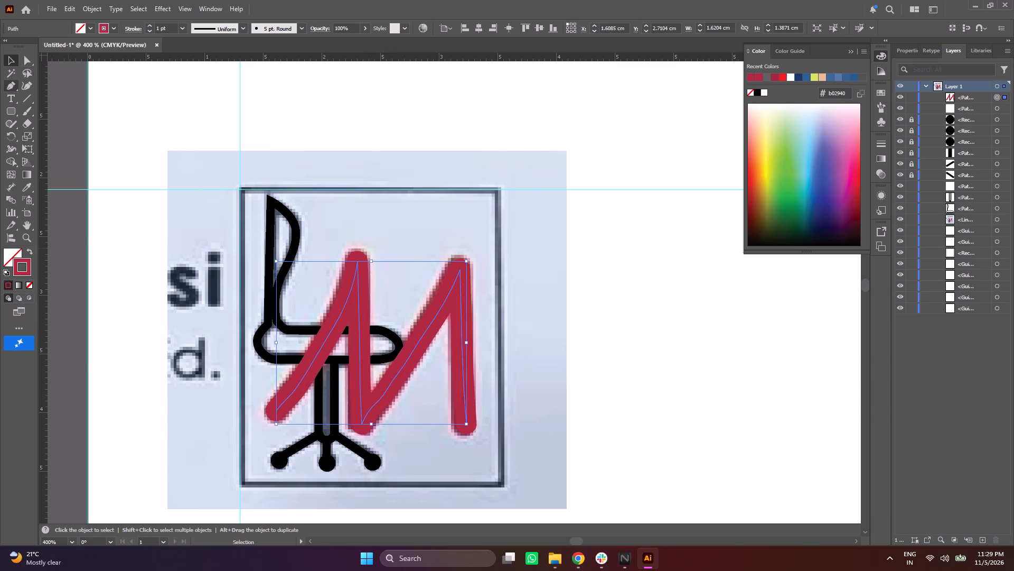
{"action": "left_click", "coordinate": [57, 74]}
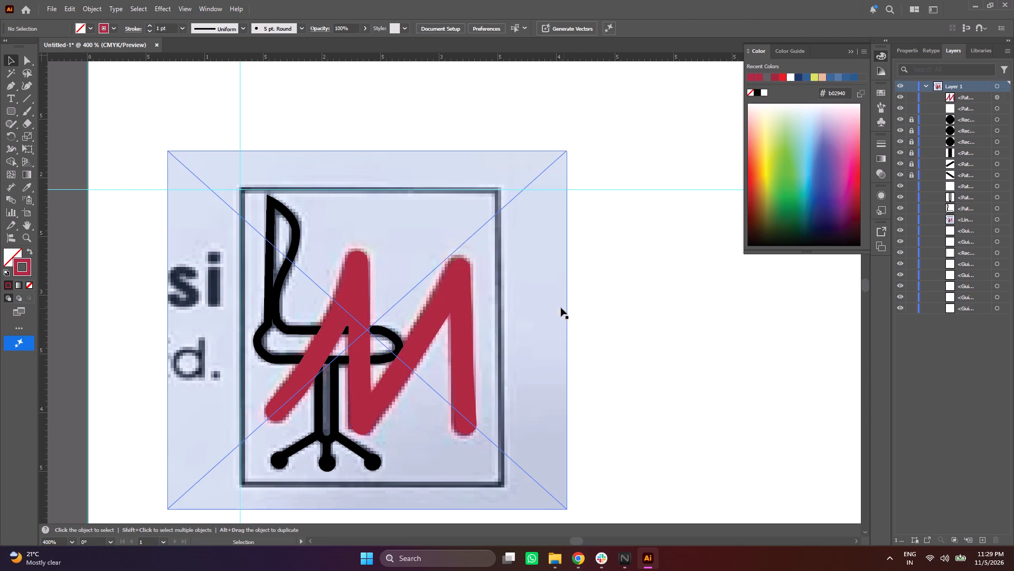
Unlock the chair's three caster circles, its central foot and its two diagonal legs.
{"action": "left_click", "coordinate": [549, 310]}
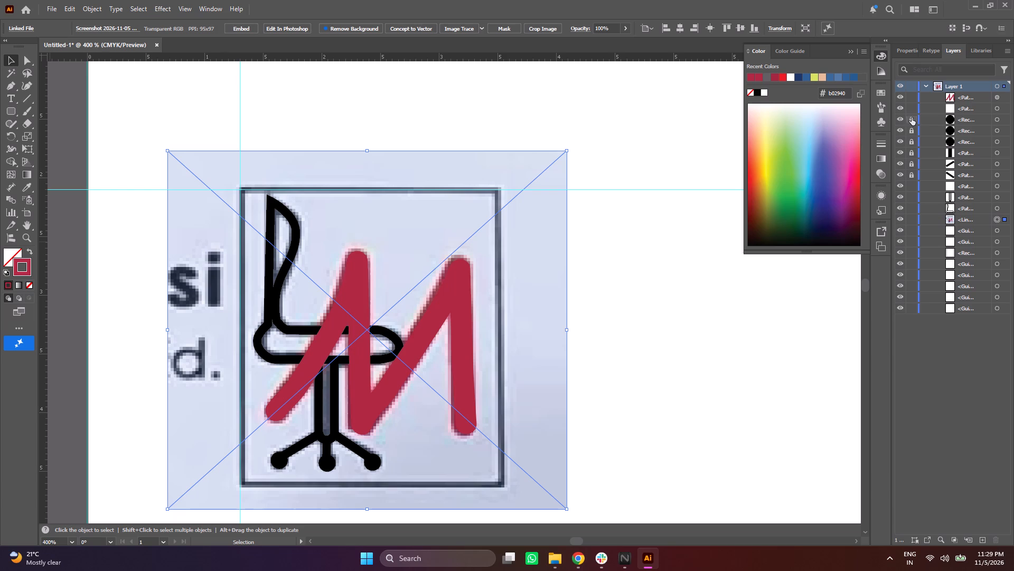
{"action": "left_click_drag", "start_coordinate": [912, 117], "coordinate": [908, 177]}
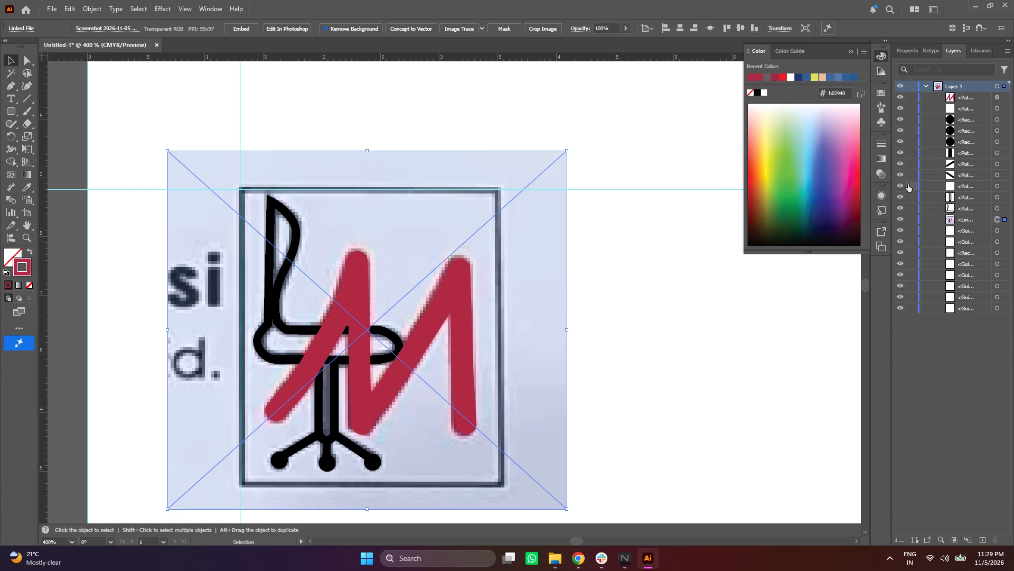
{"action": "left_click", "coordinate": [908, 185]}
{"action": "left_click", "coordinate": [910, 185]}
Delete the stray single-point path at the base of the chair's column.
{"action": "left_click_drag", "start_coordinate": [1002, 191], "coordinate": [1003, 189]}
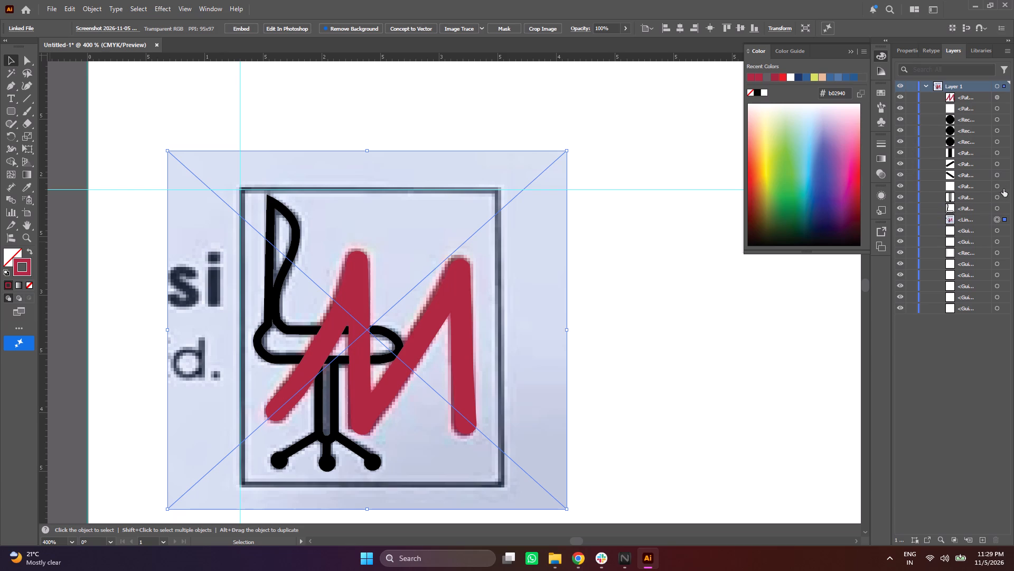
{"action": "left_click_drag", "start_coordinate": [1003, 189], "coordinate": [1003, 185]}
{"action": "left_click", "coordinate": [1003, 183]}
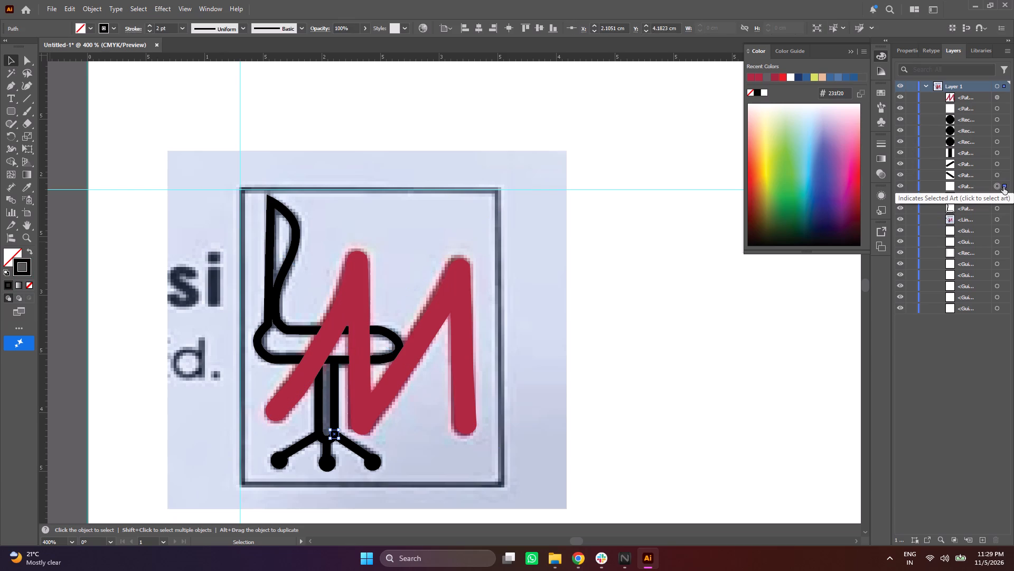
{"action": "key", "text": "BackSpace"}
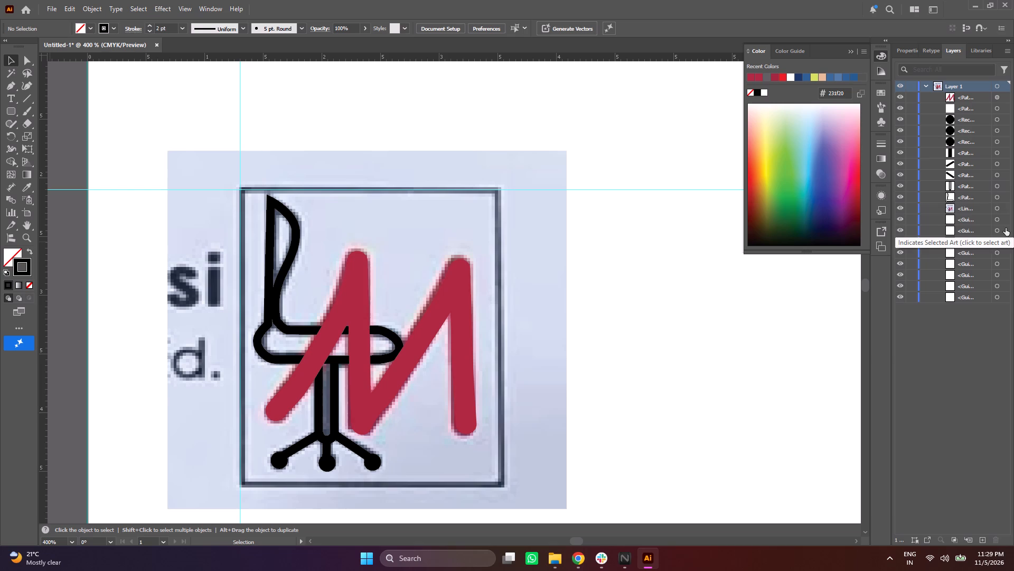
Group all the chair's parts: the seat and back outline, column, legs and three caster circles.
{"action": "left_click", "coordinate": [1009, 197]}
{"action": "left_click", "coordinate": [1006, 187]}
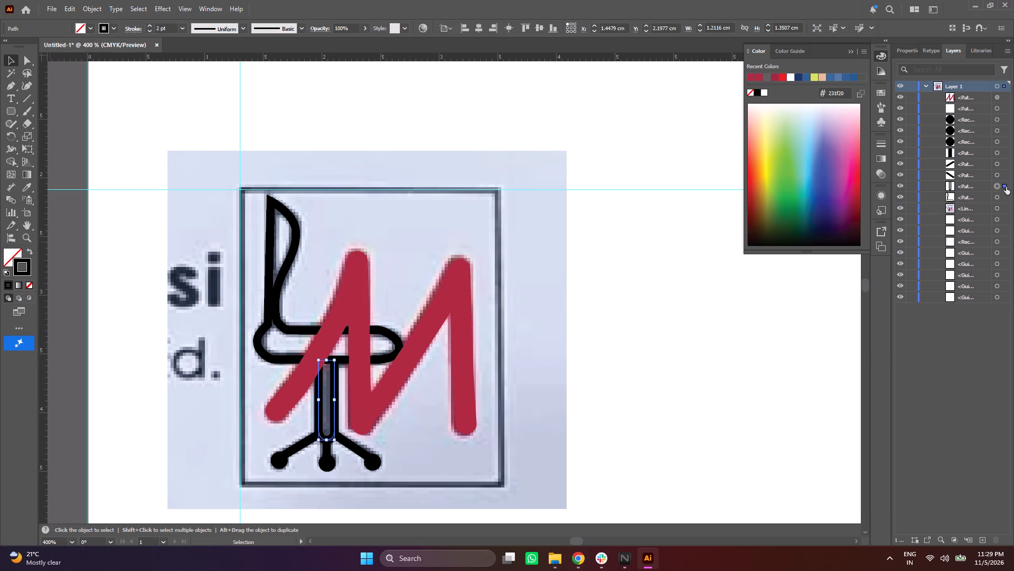
{"action": "left_click", "coordinate": [1004, 177]}
{"action": "left_click", "coordinate": [1005, 164]}
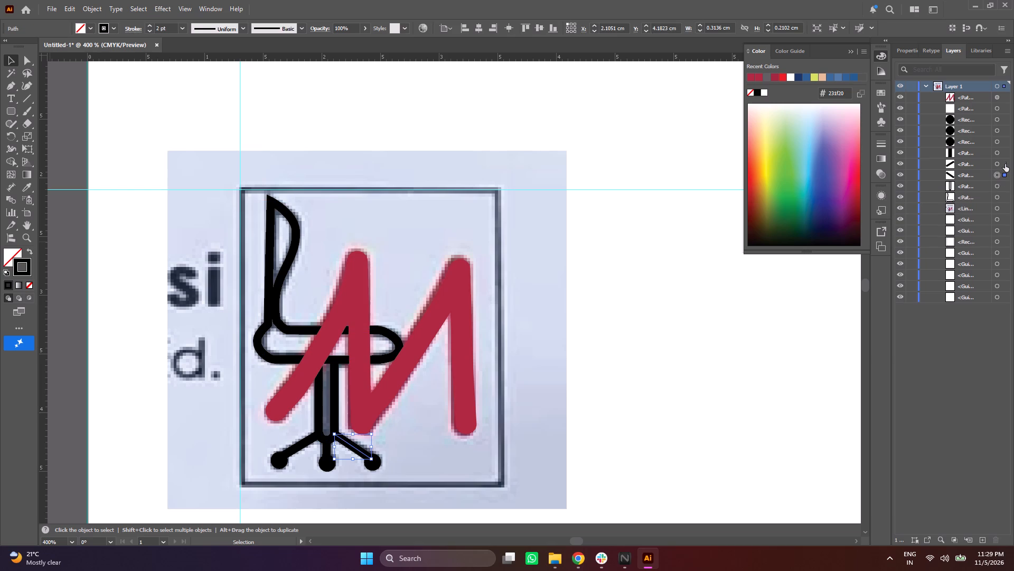
{"action": "left_click", "coordinate": [1006, 115]}
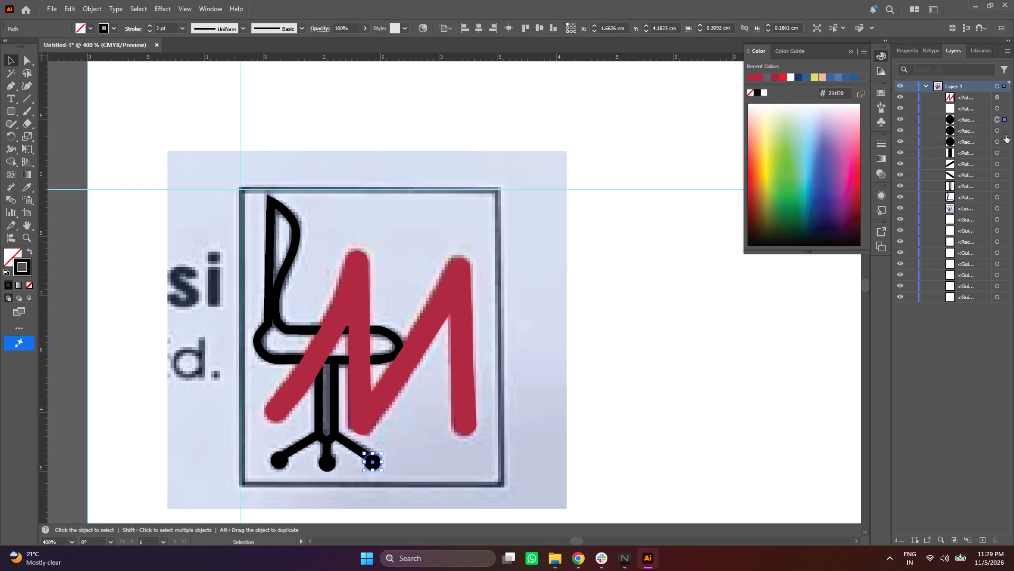
{"action": "left_click", "coordinate": [1004, 197], "text": "shift"}
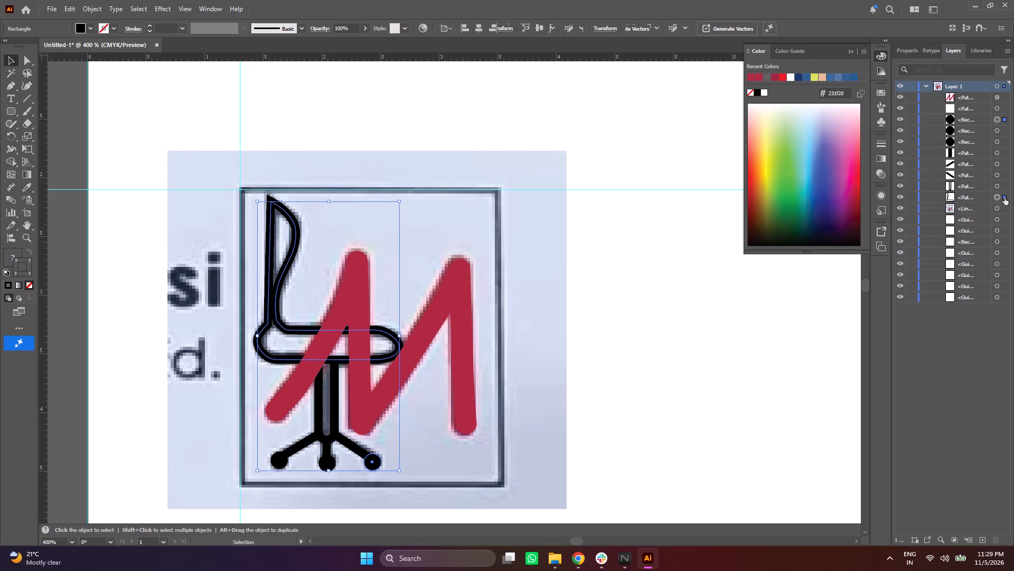
{"action": "left_click", "coordinate": [999, 118]}
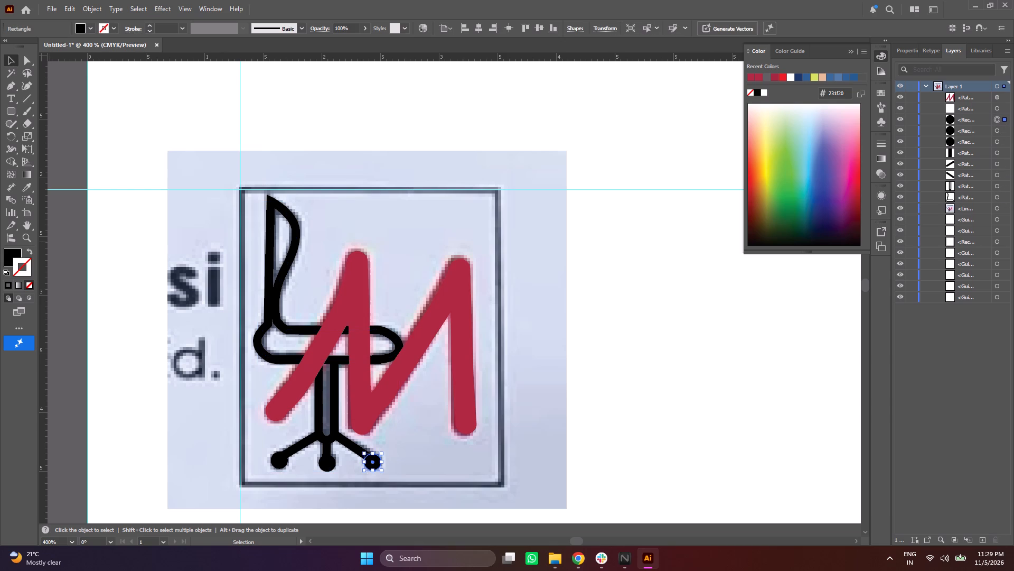
{"action": "left_click", "coordinate": [997, 197], "text": "shift"}
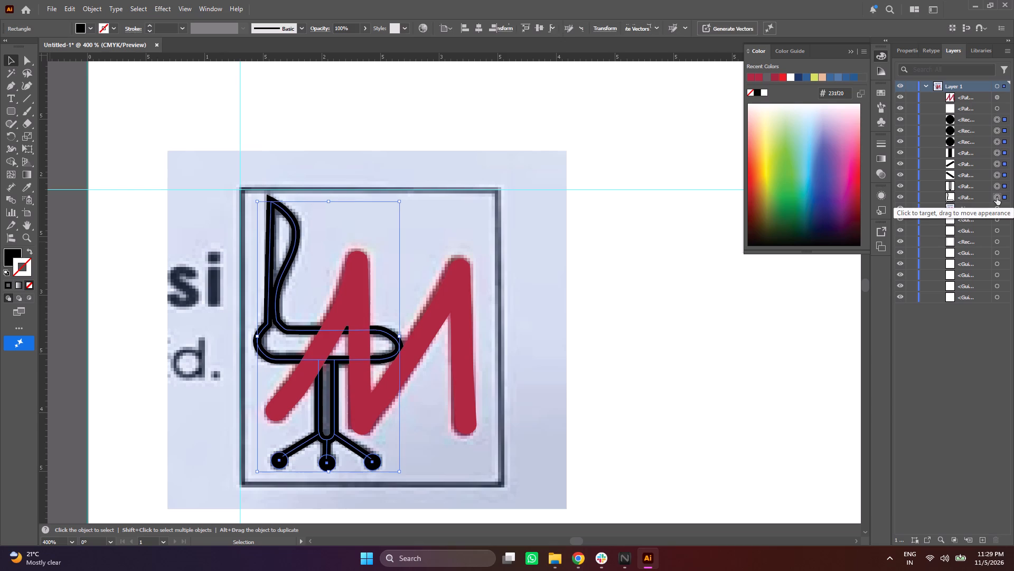
{"action": "key", "text": "ctrl+g"}
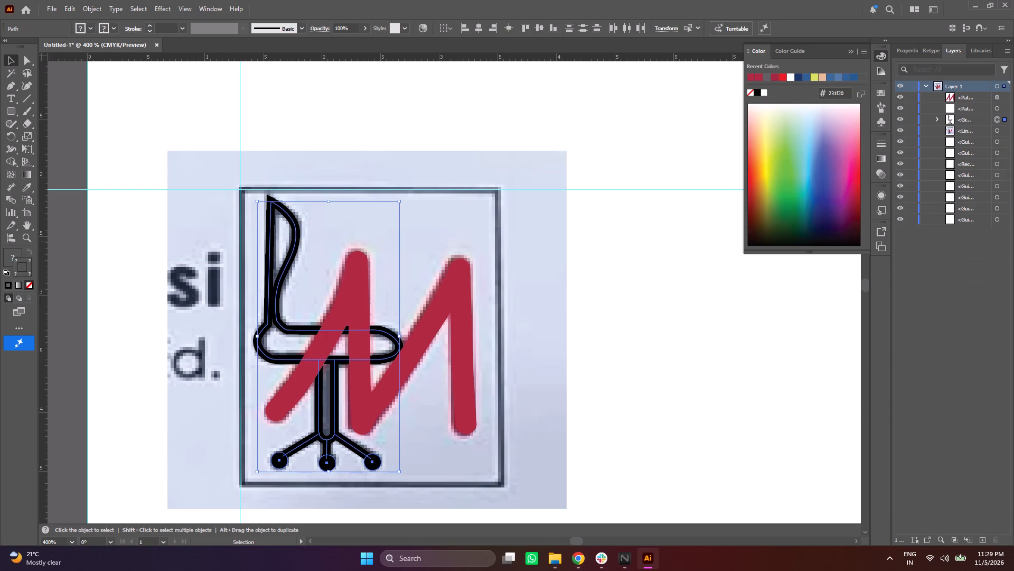
Delete the stray path at the foot of the M's first upstroke.
{"action": "left_click", "coordinate": [1007, 109]}
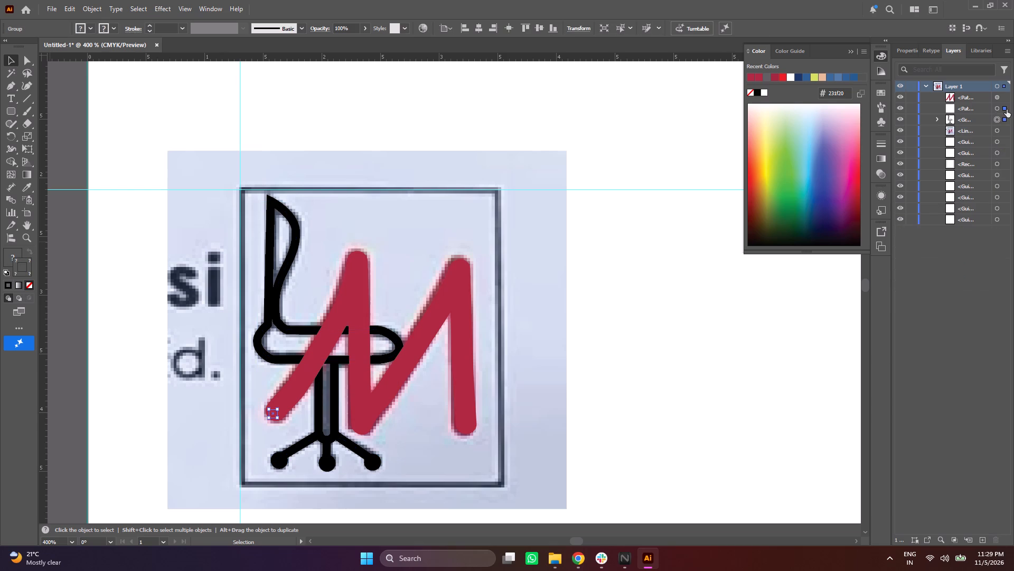
{"action": "key", "text": "BackSpace"}
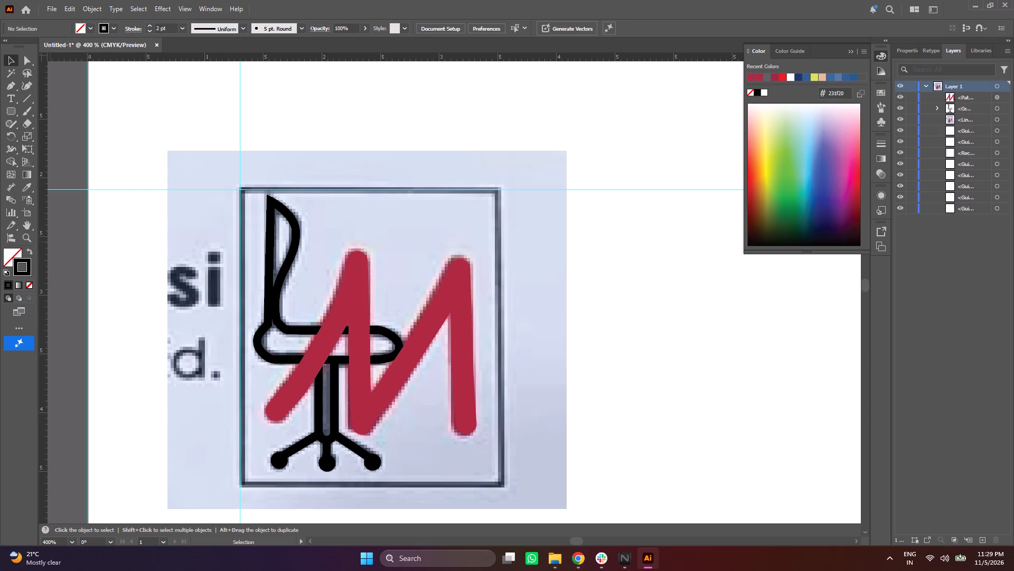
Group the red M path together with the chair group.
{"action": "left_click", "coordinate": [1004, 98]}
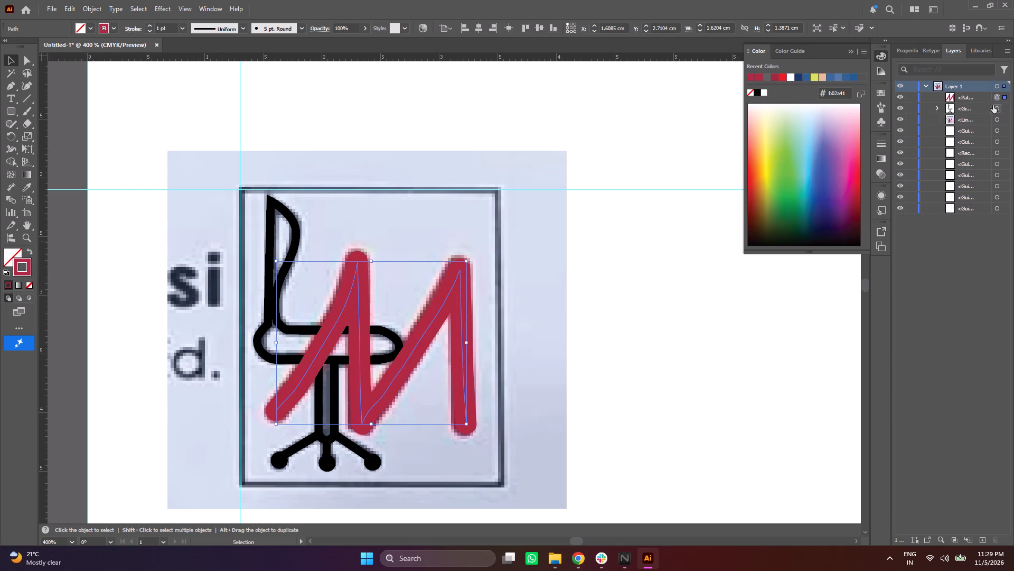
{"action": "left_click", "coordinate": [995, 108], "text": "shift"}
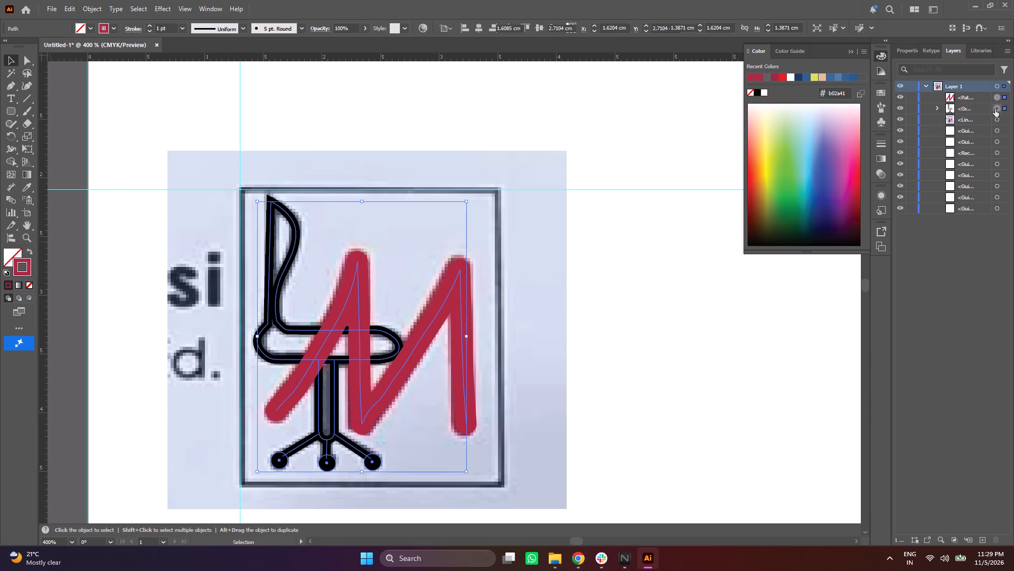
{"action": "key", "text": "ctrl+g"}
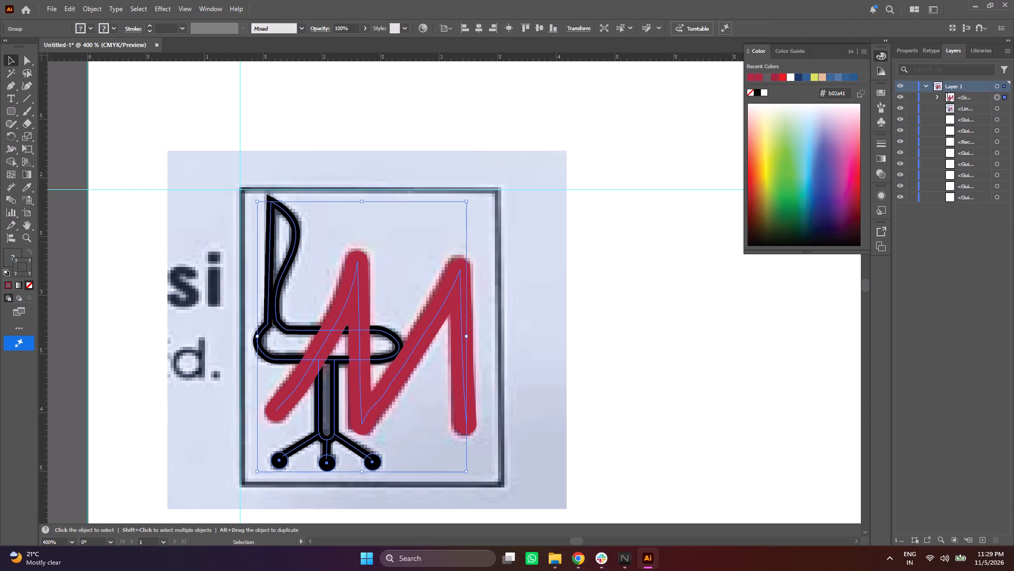
Widen the collapsed panel dock beside the layer list so its labels show.
{"action": "right_click", "coordinate": [968, 100]}
{"action": "left_click_drag", "start_coordinate": [872, 112], "coordinate": [857, 131]}
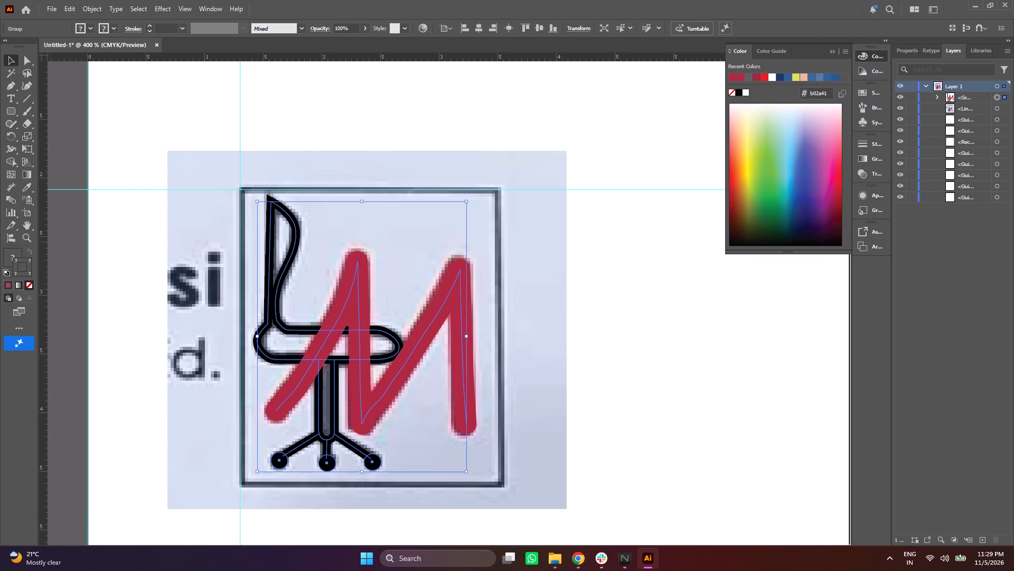
Shrink the collapsed panel dock back to icons and widen the layer list so its object names are readable.
{"action": "left_click_drag", "start_coordinate": [857, 131], "coordinate": [860, 132]}
{"action": "left_click", "coordinate": [892, 110]}
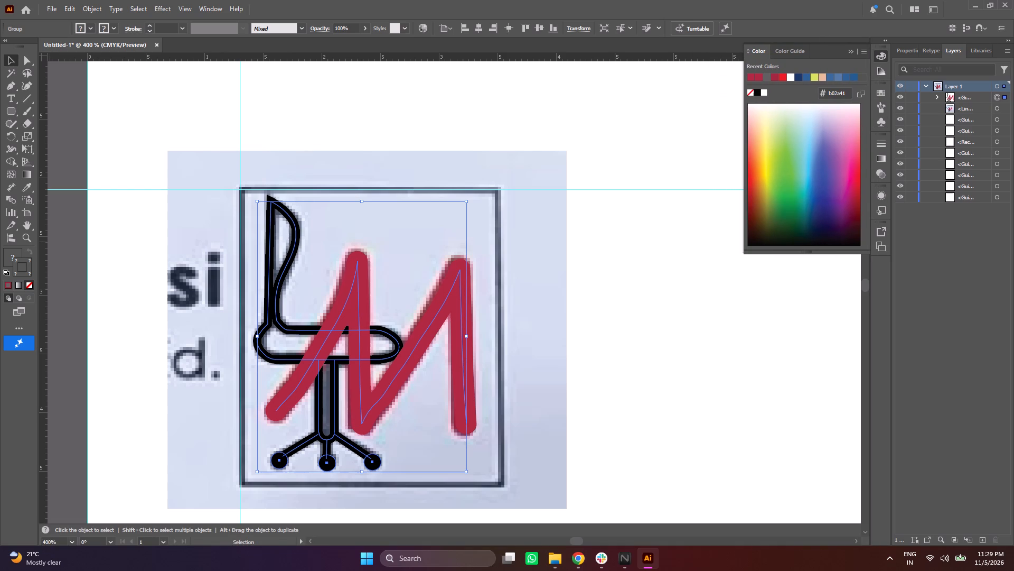
{"action": "left_click_drag", "start_coordinate": [890, 113], "coordinate": [869, 112]}
Rename the group containing the M and chair as logo.
{"action": "right_click", "coordinate": [949, 98]}
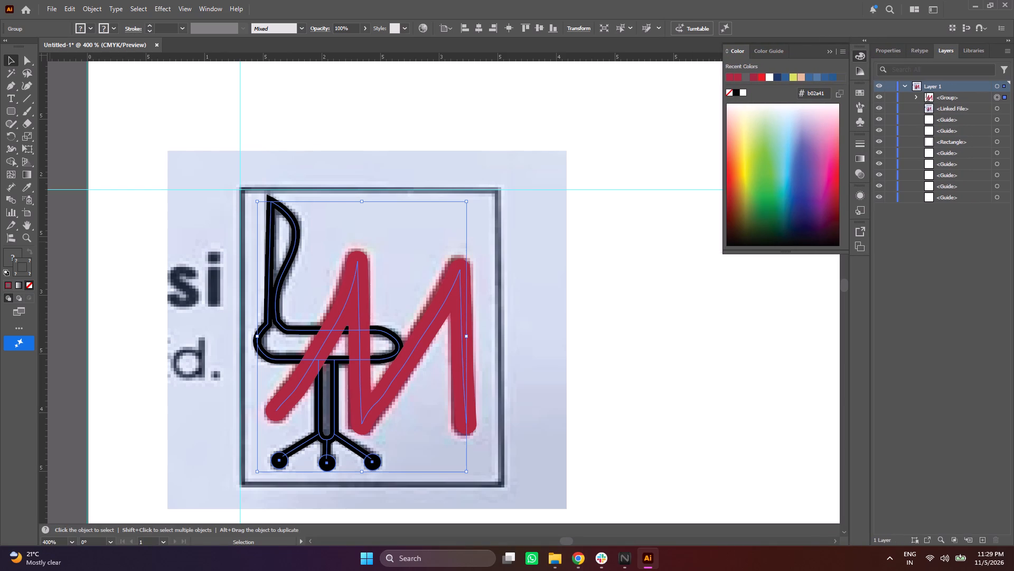
{"action": "right_click", "coordinate": [950, 97]}
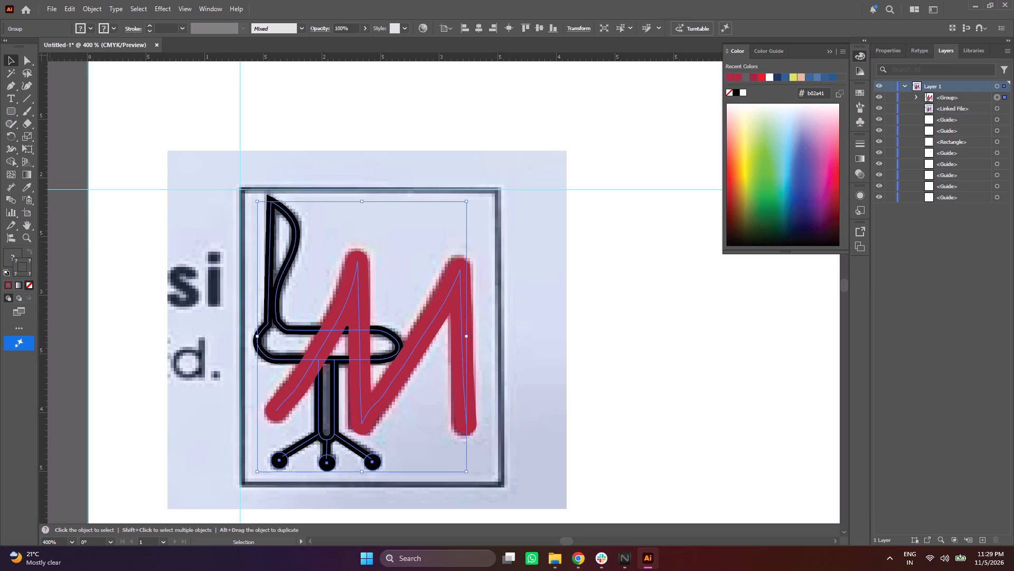
{"action": "right_click", "coordinate": [997, 98]}
{"action": "left_click", "coordinate": [943, 91]}
{"action": "double_click", "coordinate": [945, 96]}
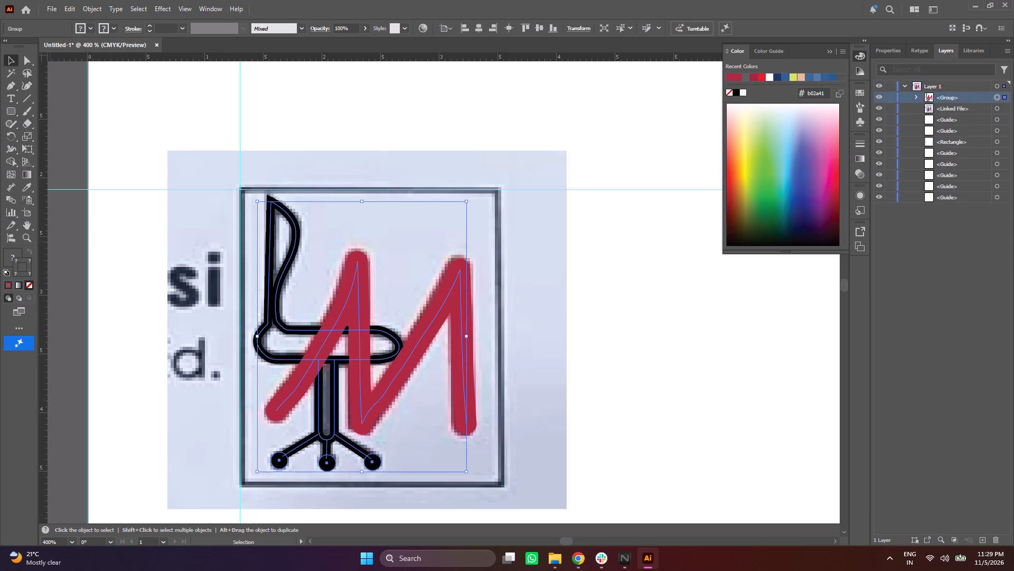
{"action": "type", "text": "logo"}
{"action": "key", "text": "Return"}
Toggle the logo group's visibility repeatedly to compare the vector tracing with the linked reference image beneath it.
{"action": "left_click", "coordinate": [982, 102]}
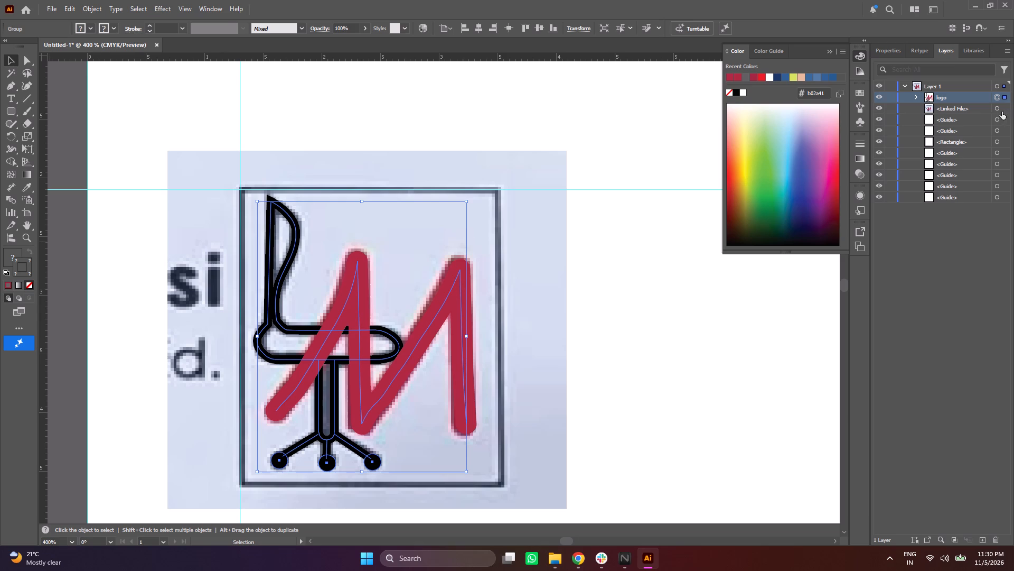
{"action": "left_click", "coordinate": [1008, 112]}
{"action": "triple_click", "coordinate": [876, 96]}
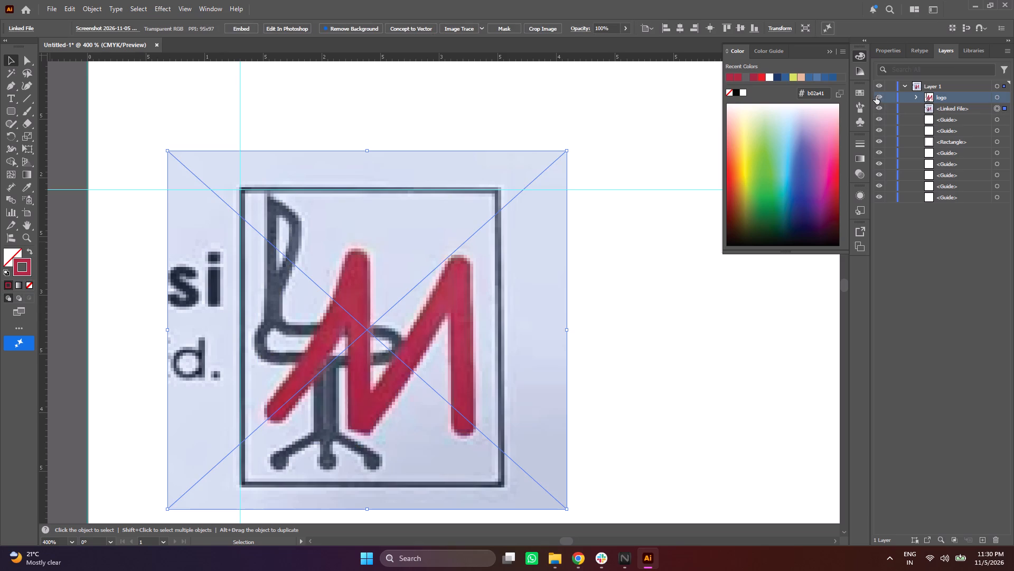
{"action": "double_click", "coordinate": [876, 96]}
{"action": "left_click", "coordinate": [876, 96]}
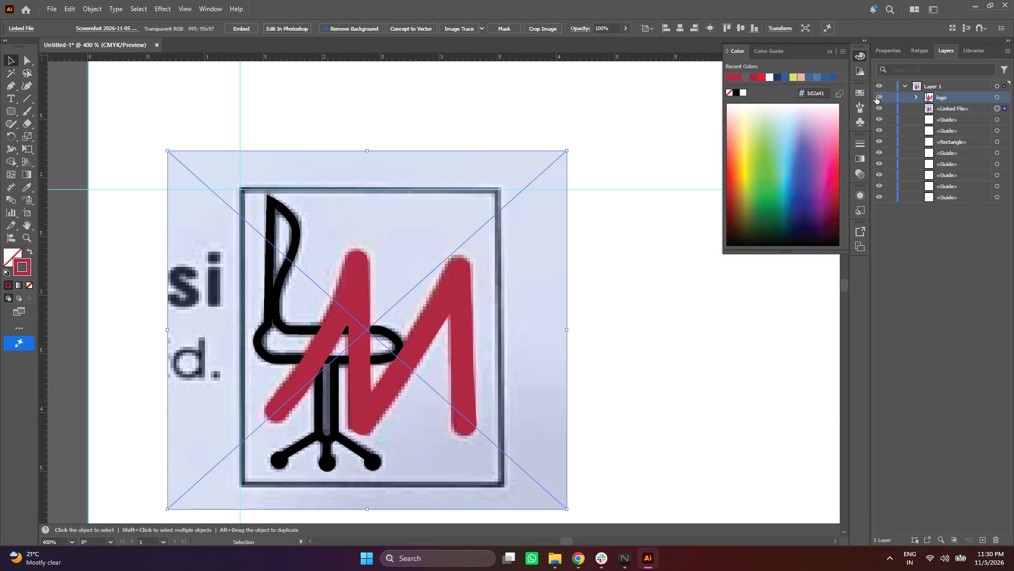
{"action": "left_click", "coordinate": [986, 108]}
{"action": "left_click", "coordinate": [899, 56]}
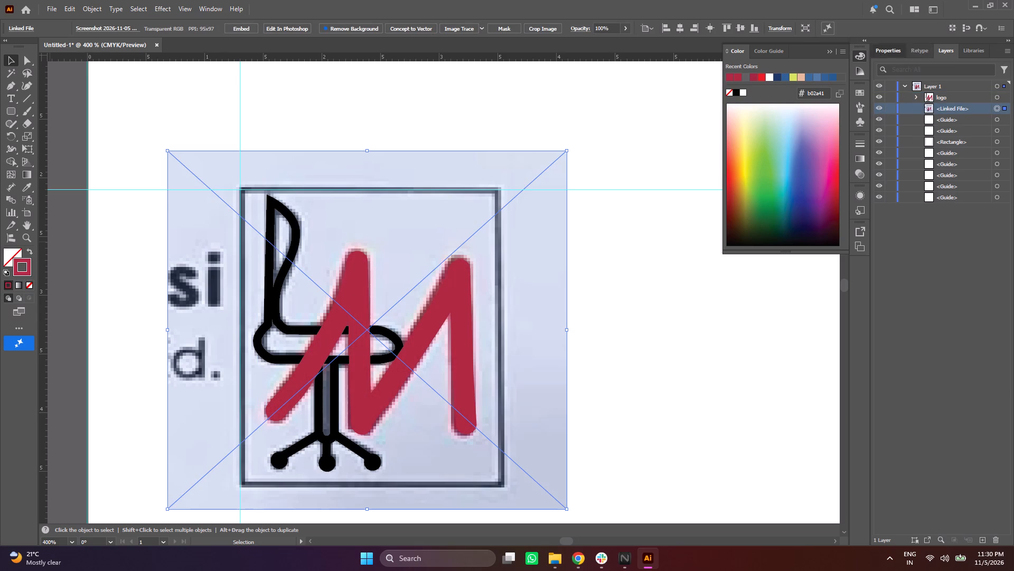
{"action": "left_click", "coordinate": [951, 51]}
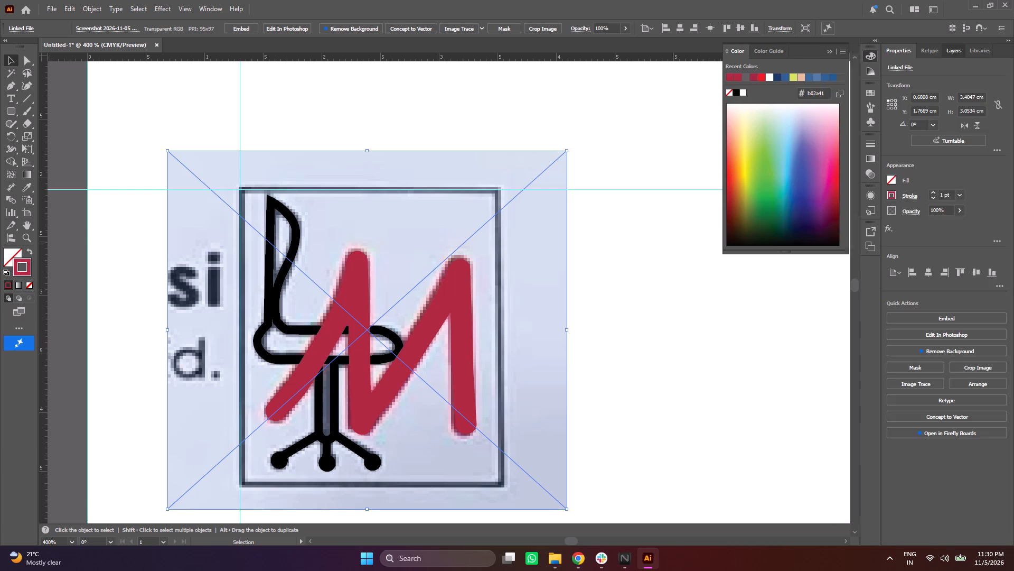
{"action": "triple_click", "coordinate": [878, 96]}
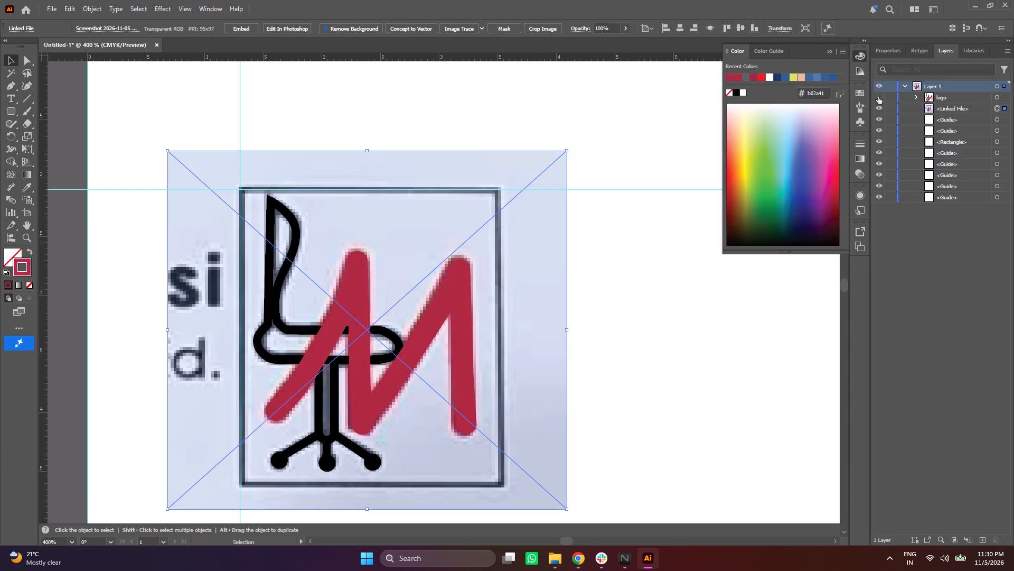
{"action": "triple_click", "coordinate": [878, 96]}
{"action": "triple_click", "coordinate": [878, 96]}
{"action": "triple_click", "coordinate": [878, 96]}
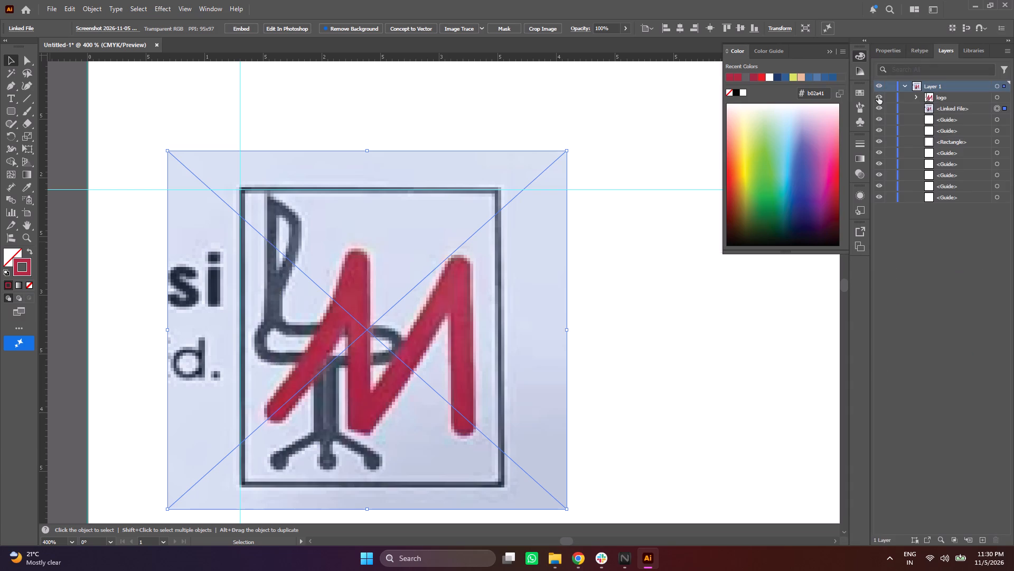
{"action": "triple_click", "coordinate": [878, 96]}
{"action": "double_click", "coordinate": [878, 96]}
{"action": "left_click", "coordinate": [878, 96]}
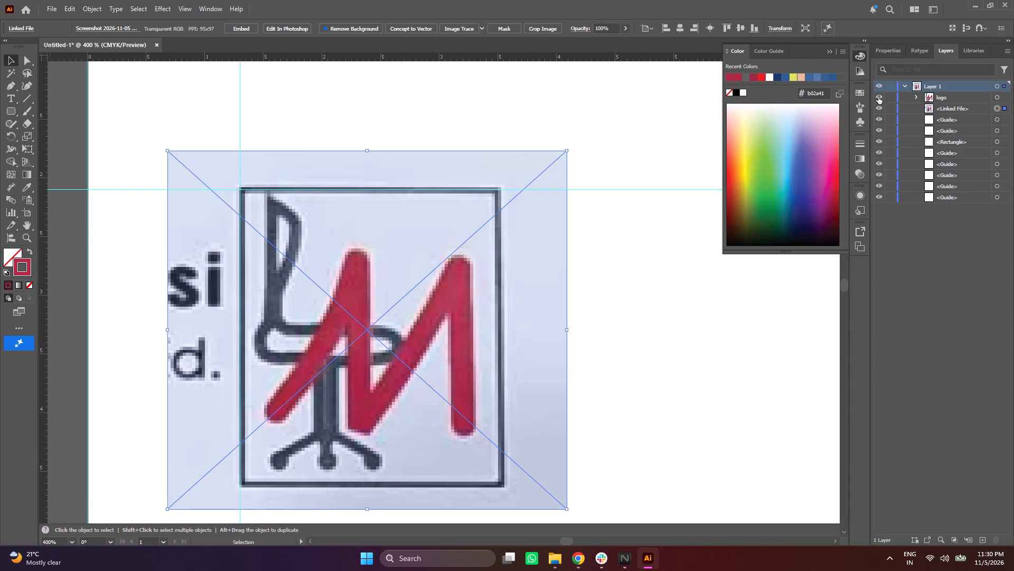
{"action": "left_click", "coordinate": [878, 96]}
{"action": "left_click", "coordinate": [878, 96]}
{"action": "left_click", "coordinate": [878, 96]}
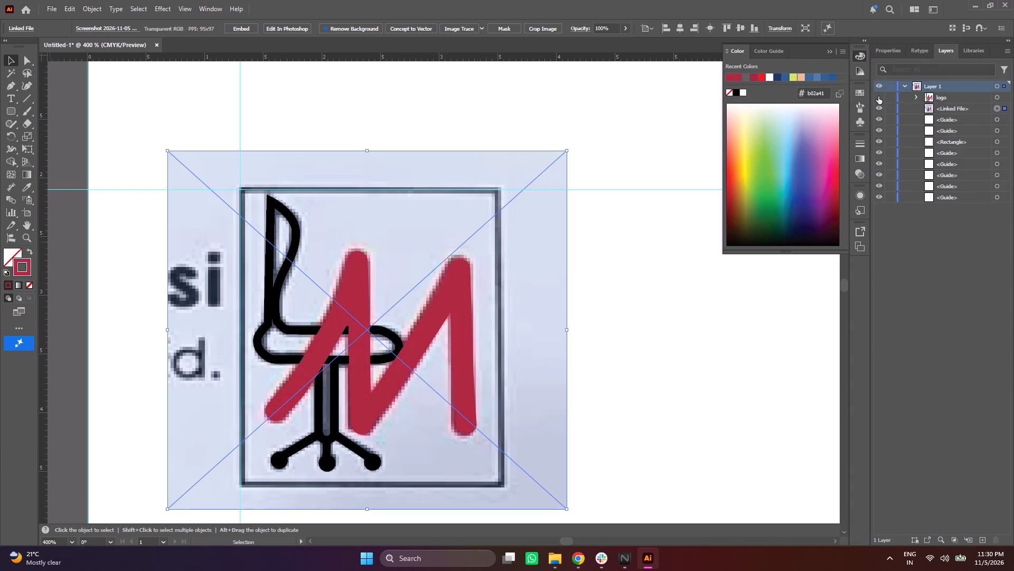
{"action": "left_click", "coordinate": [878, 96]}
{"action": "left_click", "coordinate": [878, 96]}
{"action": "left_click", "coordinate": [878, 96]}
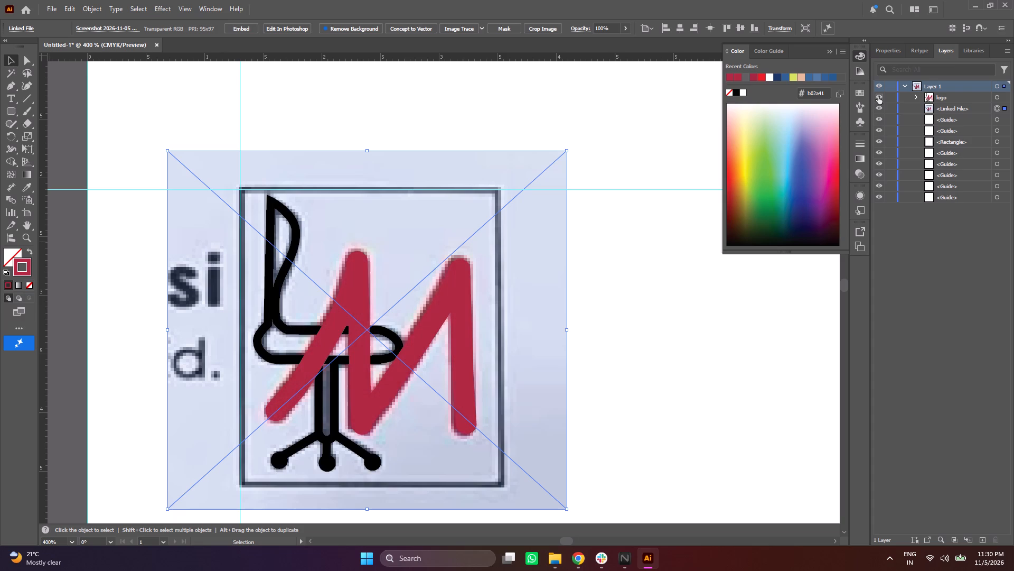
{"action": "left_click", "coordinate": [878, 96]}
{"action": "left_click", "coordinate": [878, 96]}
Delete the linked reference image behind the logo artwork.
{"action": "left_click", "coordinate": [669, 160]}
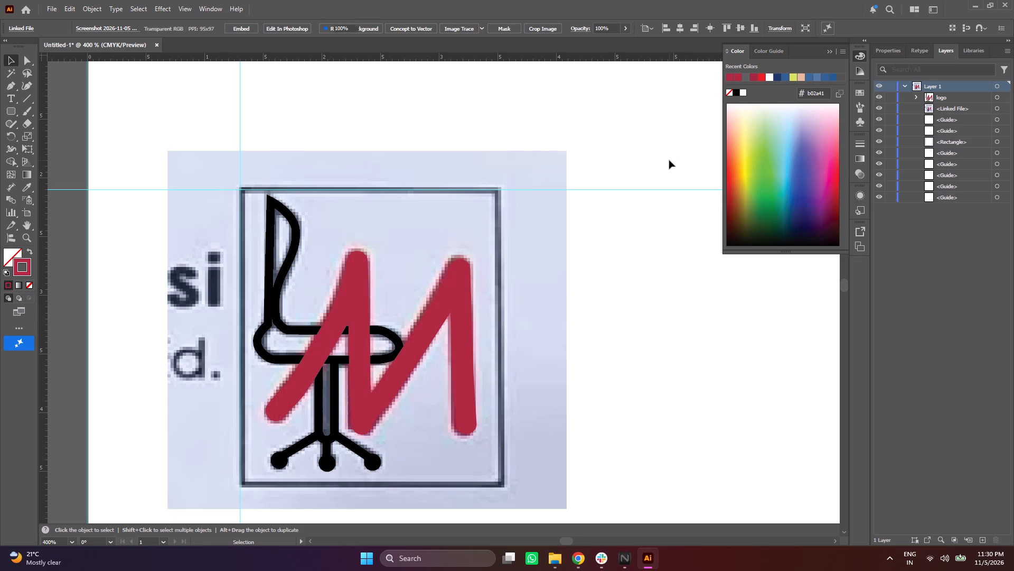
{"action": "left_click", "coordinate": [533, 259]}
{"action": "key", "text": "BackSpace"}
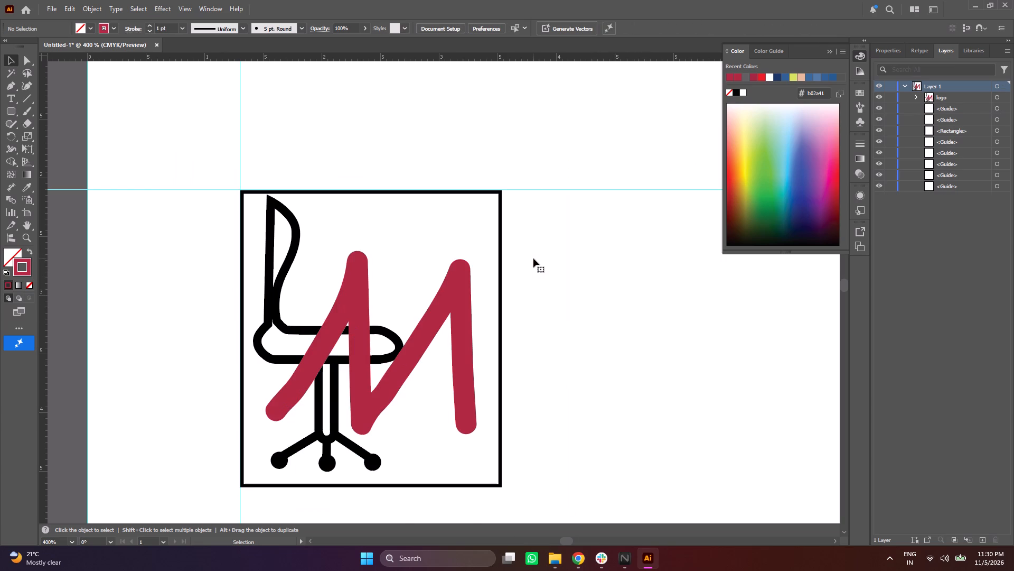
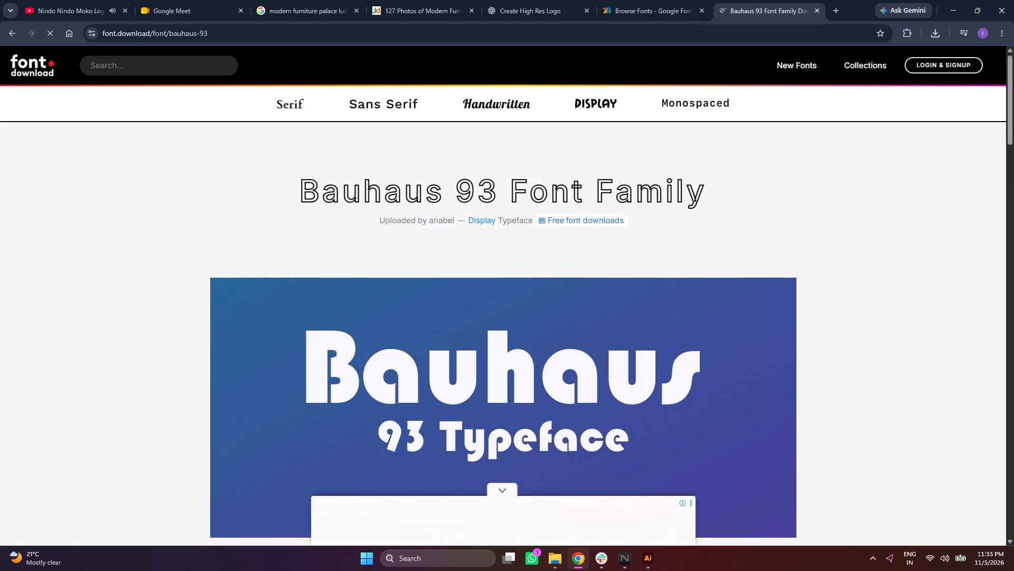
Examine the Bauhaus 93 page's typeface preview, description and listed variants.
{"action": "scroll", "coordinate": [425, 284], "scroll_direction": "down", "scroll_amount": 5}
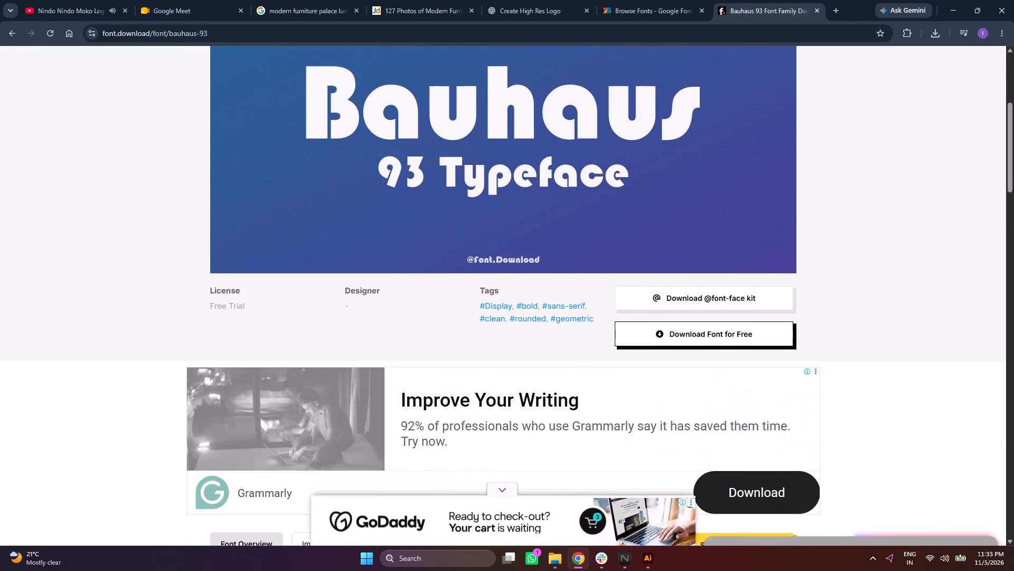
{"action": "scroll", "coordinate": [468, 310], "scroll_direction": "down", "scroll_amount": 3}
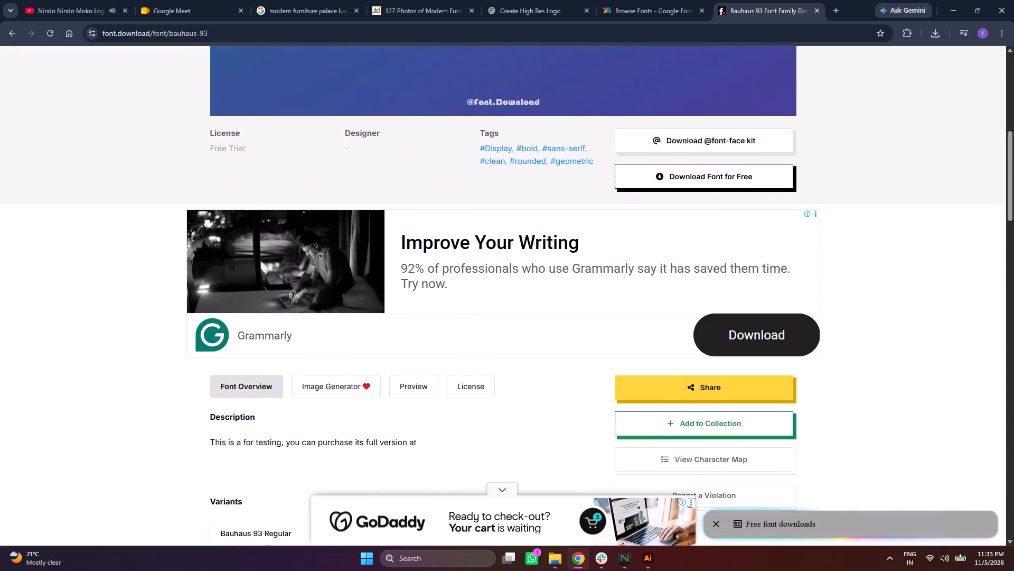
{"action": "scroll", "coordinate": [468, 310], "scroll_direction": "down", "scroll_amount": 2}
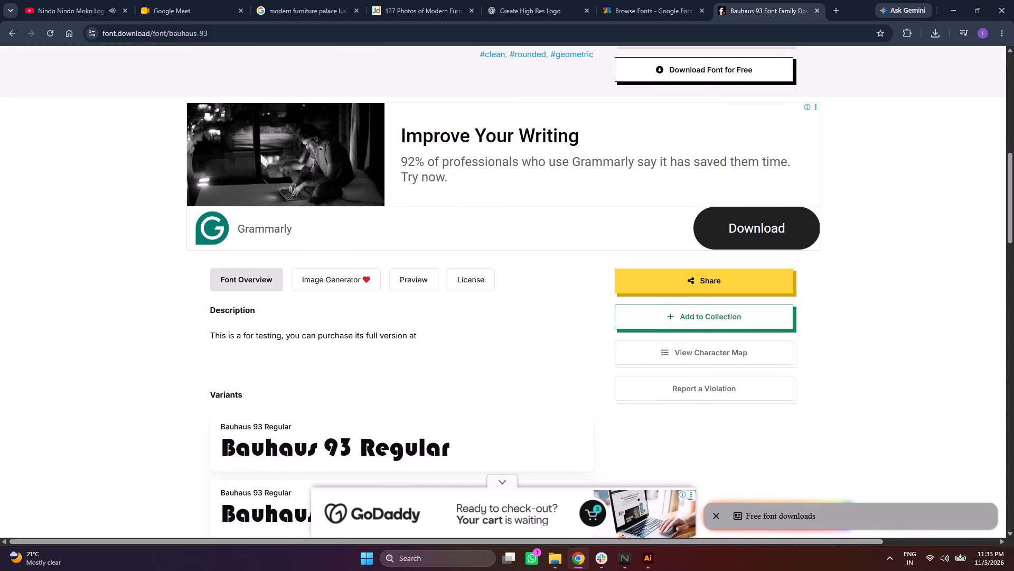
{"action": "scroll", "coordinate": [575, 243], "scroll_direction": "down", "scroll_amount": 5}
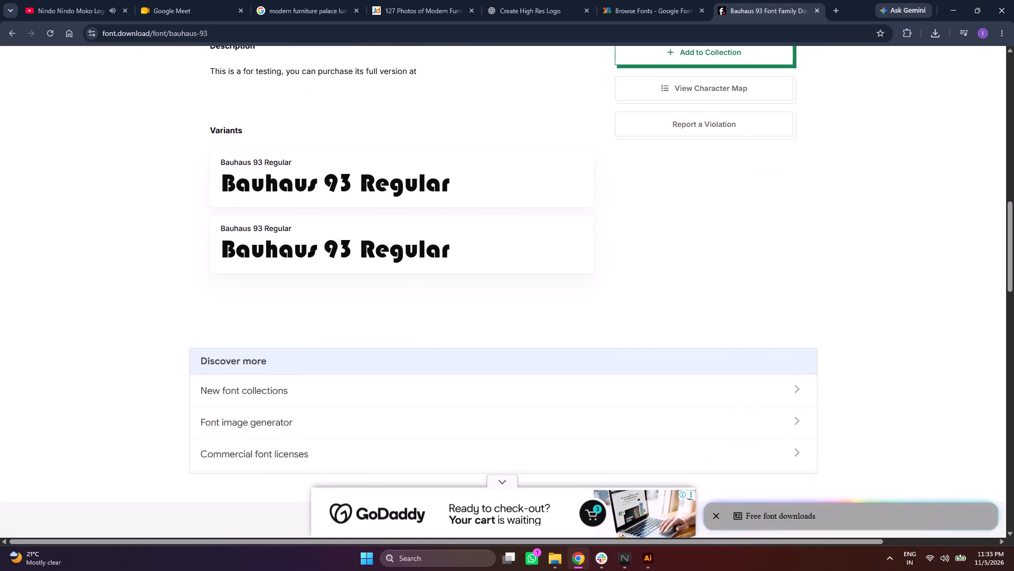
{"action": "scroll", "coordinate": [574, 246], "scroll_direction": "up", "scroll_amount": 14}
{"action": "scroll", "coordinate": [580, 233], "scroll_direction": "down", "scroll_amount": 4}
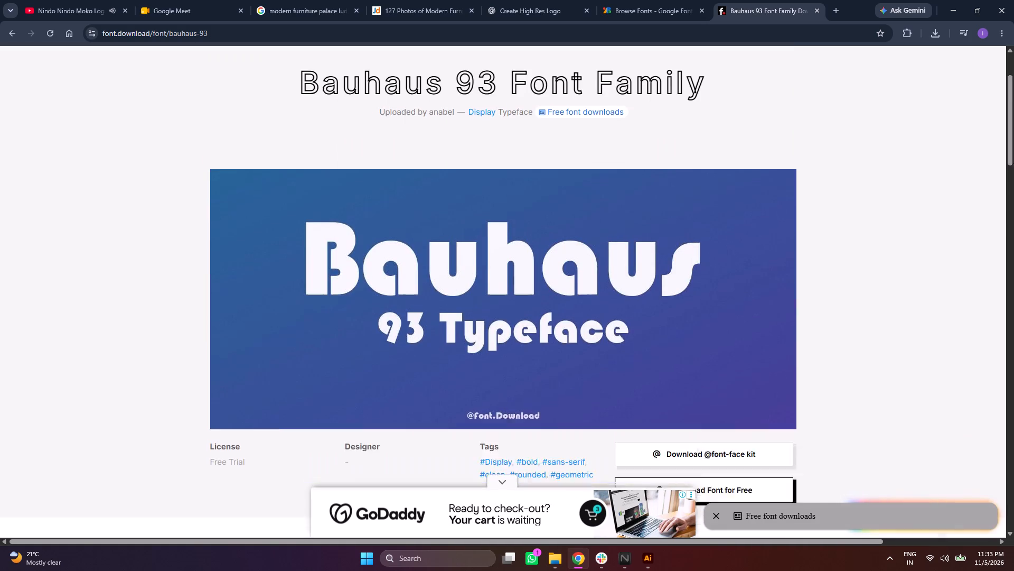
{"action": "scroll", "coordinate": [580, 236], "scroll_direction": "down", "scroll_amount": 9}
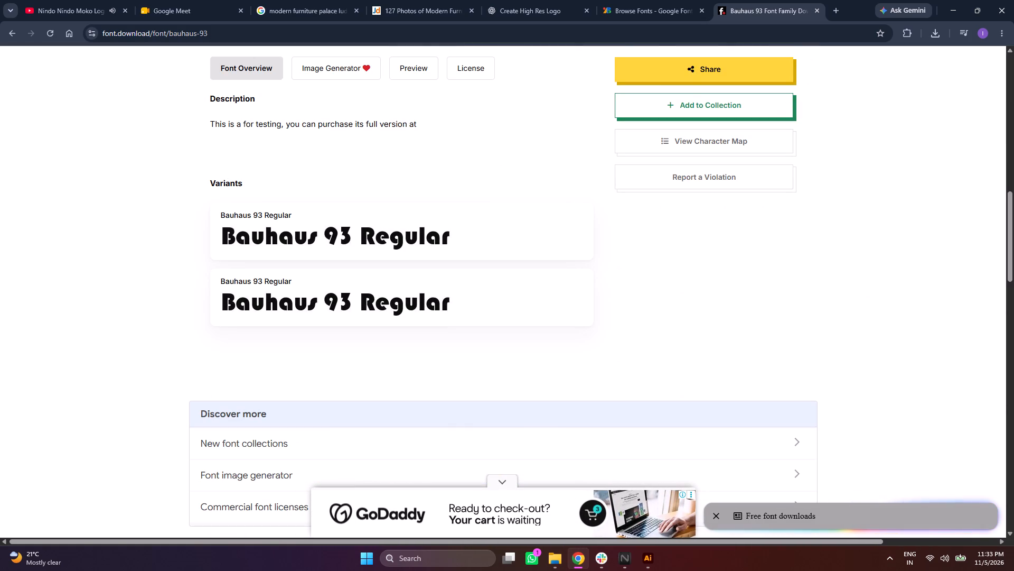
Download the free Bauhaus 93 font, dismissing the full-page advertisement.
{"action": "scroll", "coordinate": [611, 205], "scroll_direction": "up", "scroll_amount": 7}
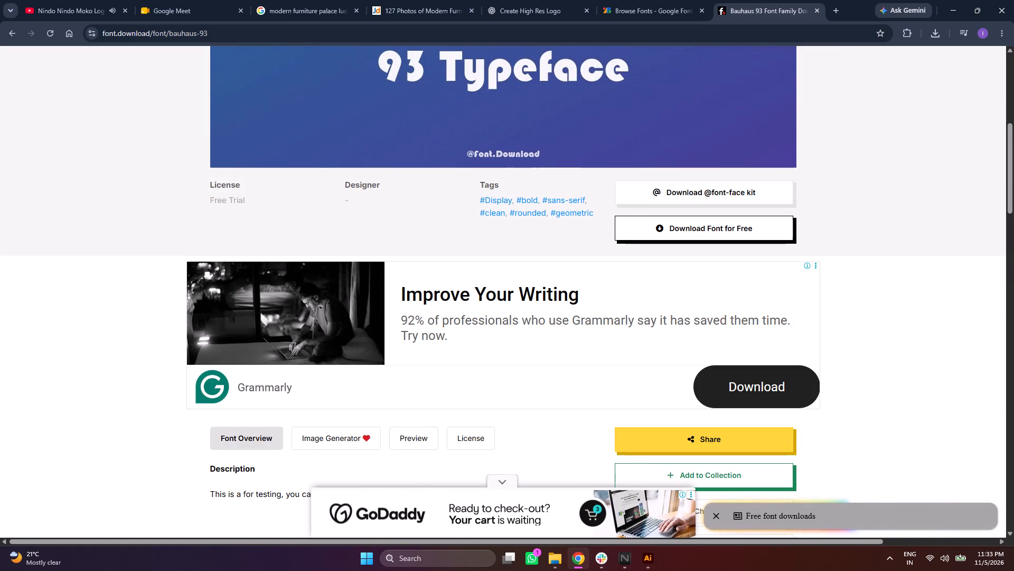
{"action": "left_click", "coordinate": [708, 228]}
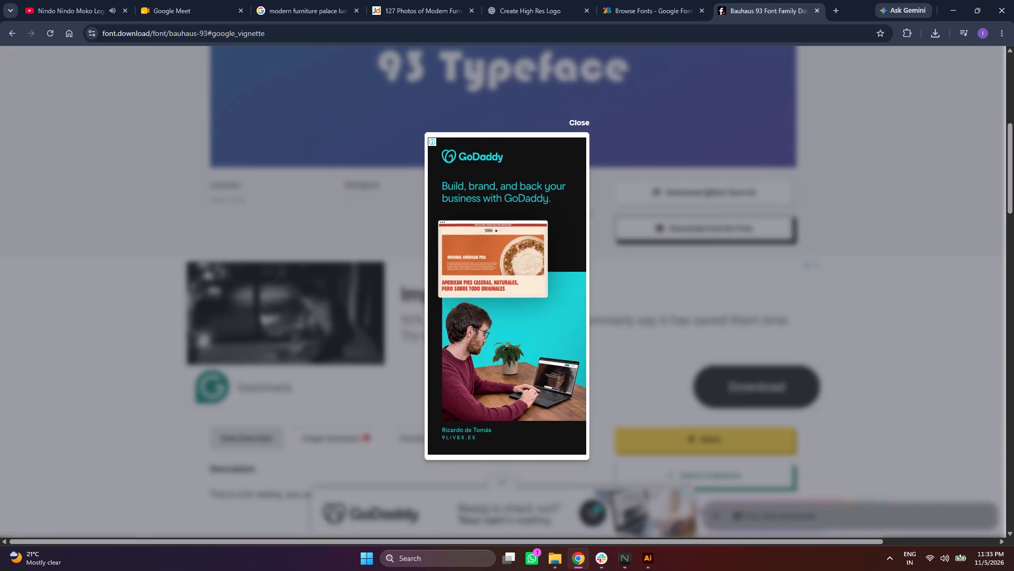
{"action": "left_click", "coordinate": [585, 124]}
{"action": "scroll", "coordinate": [578, 130], "scroll_direction": "up", "scroll_amount": 7}
{"action": "left_click", "coordinate": [710, 169]}
Browse the Display category on font.download for alternative heading typefaces.
{"action": "scroll", "coordinate": [710, 169], "scroll_direction": "up", "scroll_amount": 3}
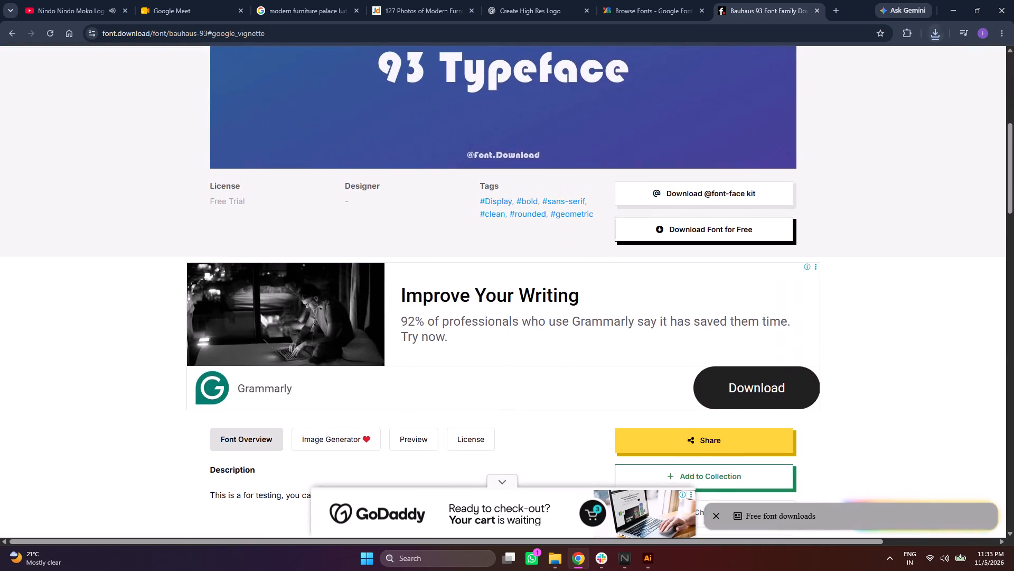
{"action": "scroll", "coordinate": [710, 169], "scroll_direction": "up", "scroll_amount": 5}
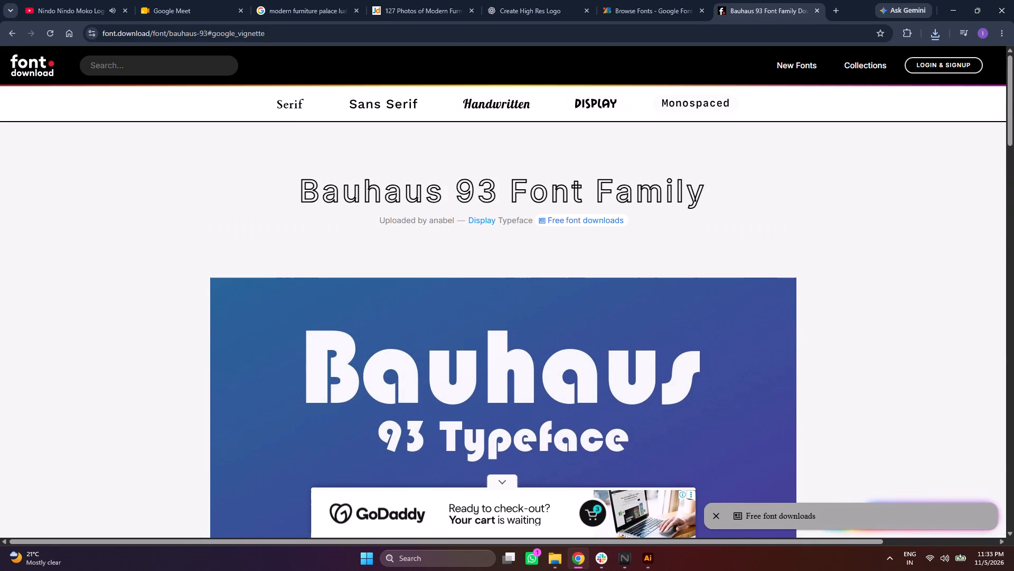
{"action": "left_click", "coordinate": [594, 110]}
{"action": "scroll", "coordinate": [420, 246], "scroll_direction": "down", "scroll_amount": 2}
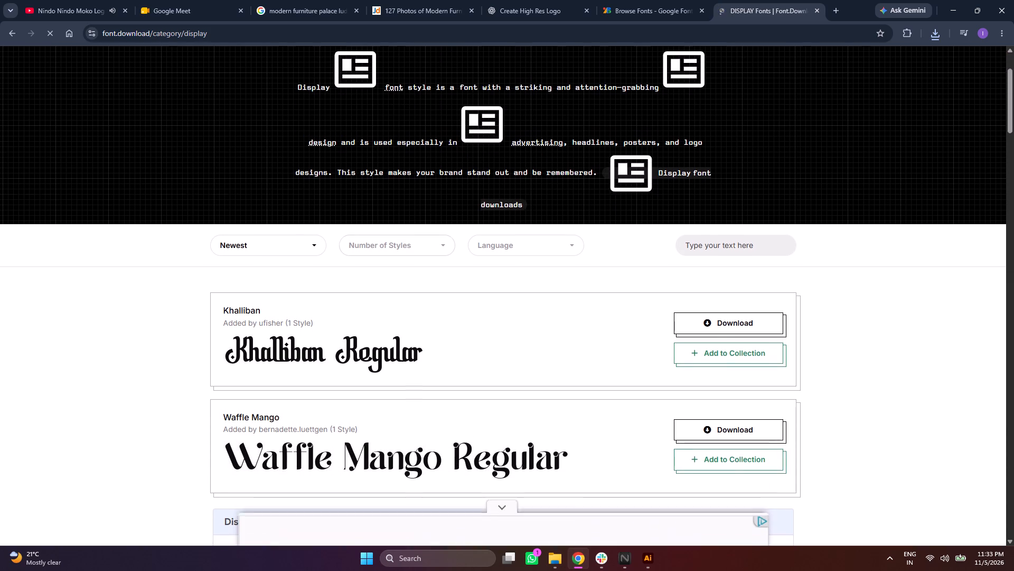
{"action": "scroll", "coordinate": [420, 247], "scroll_direction": "down", "scroll_amount": 2}
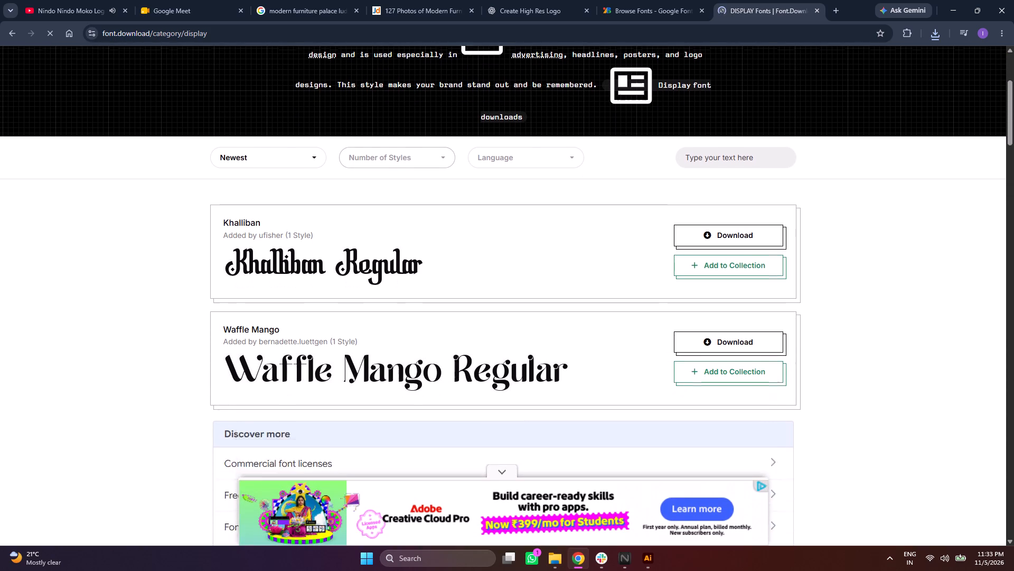
{"action": "scroll", "coordinate": [420, 247], "scroll_direction": "down", "scroll_amount": 10}
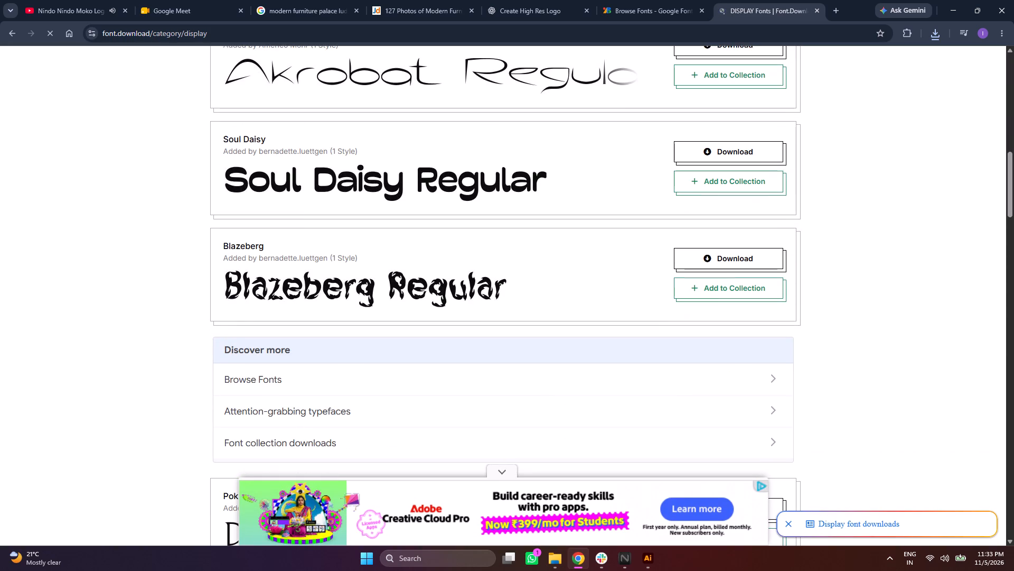
{"action": "scroll", "coordinate": [420, 247], "scroll_direction": "down", "scroll_amount": 7}
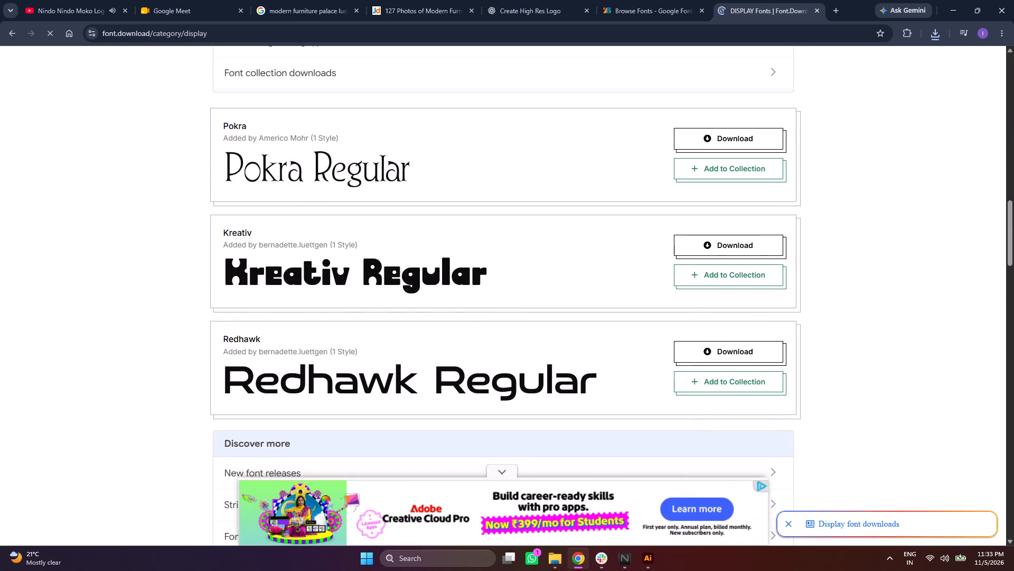
{"action": "scroll", "coordinate": [420, 247], "scroll_direction": "down", "scroll_amount": 13}
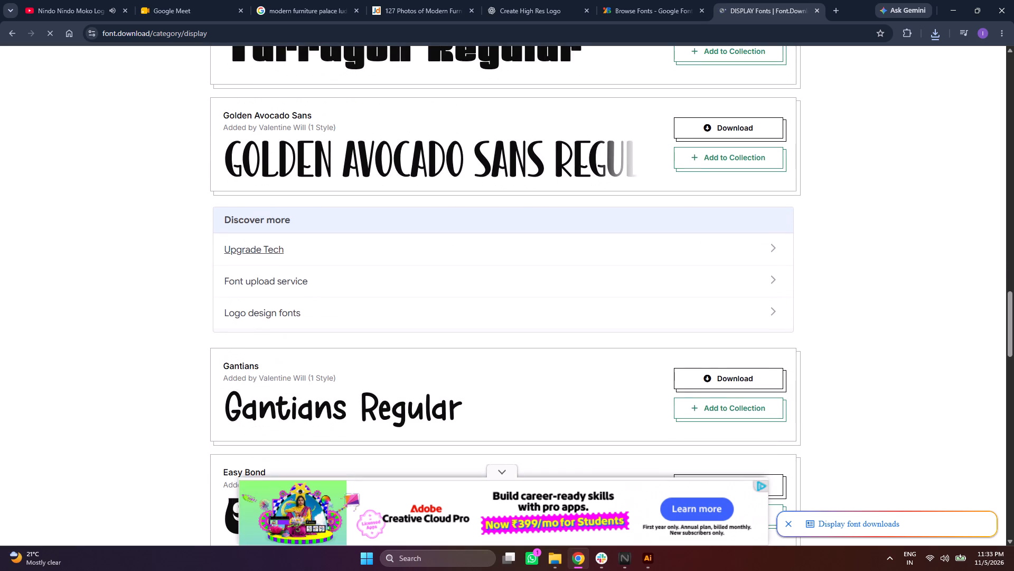
{"action": "scroll", "coordinate": [420, 247], "scroll_direction": "up", "scroll_amount": 1}
{"action": "scroll", "coordinate": [420, 247], "scroll_direction": "down", "scroll_amount": 7}
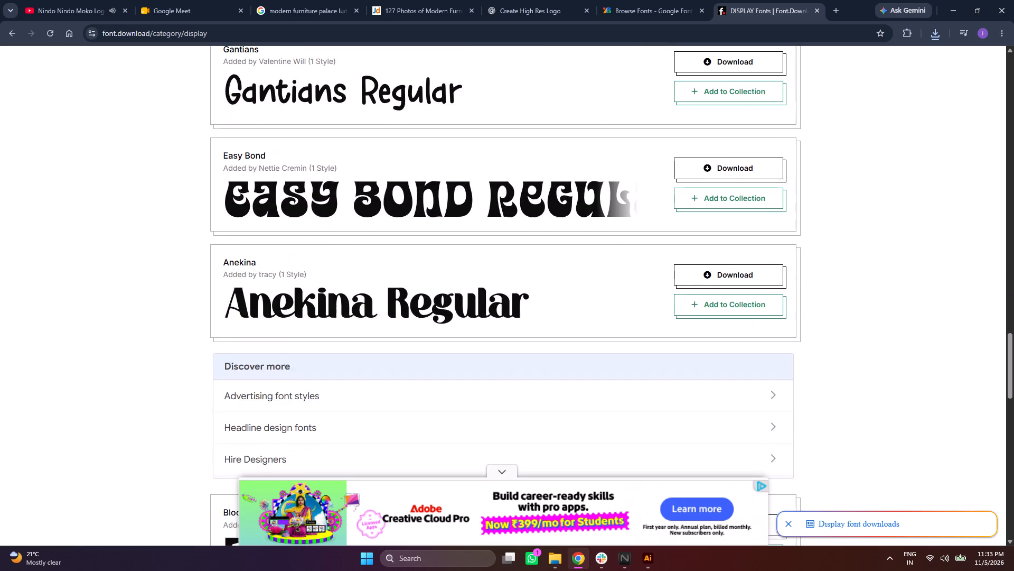
{"action": "scroll", "coordinate": [420, 247], "scroll_direction": "down", "scroll_amount": 4}
{"action": "scroll", "coordinate": [560, 147], "scroll_direction": "down", "scroll_amount": 6}
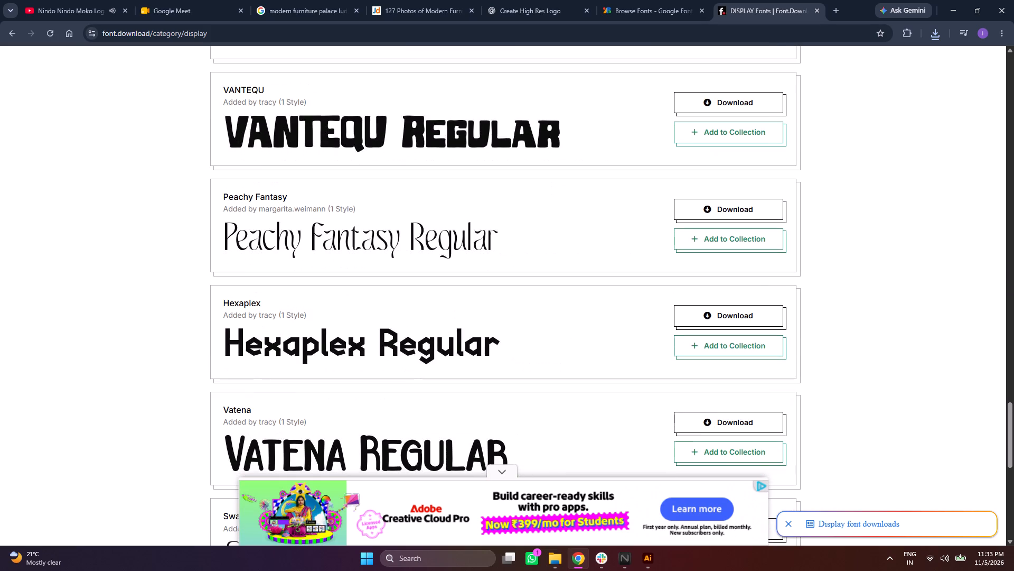
Open dafont.com in a new tab and look through its home page of recently added fonts.
{"action": "left_click", "coordinate": [833, 8]}
{"action": "type", "text": "da"}
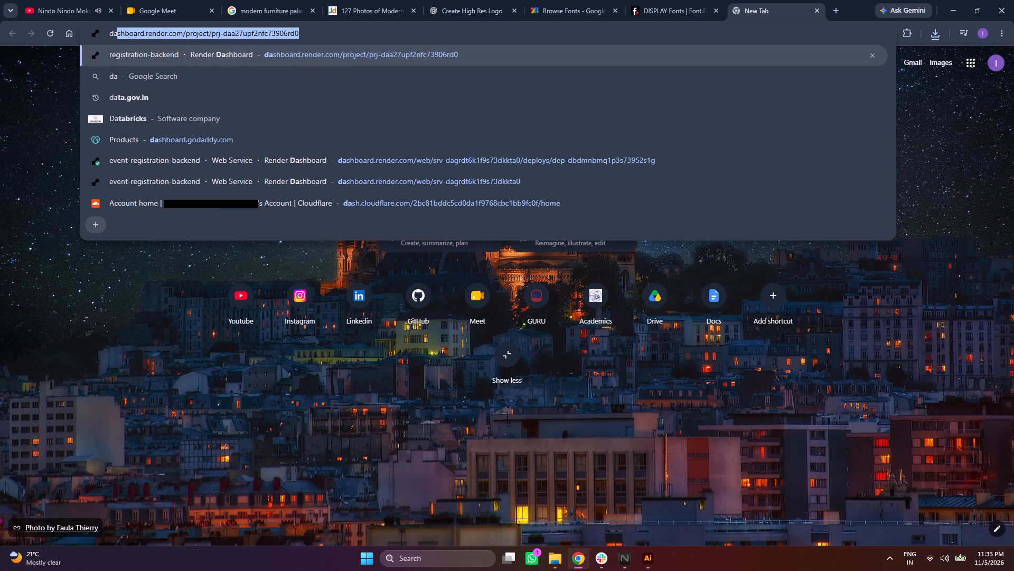
{"action": "key", "text": "f"}
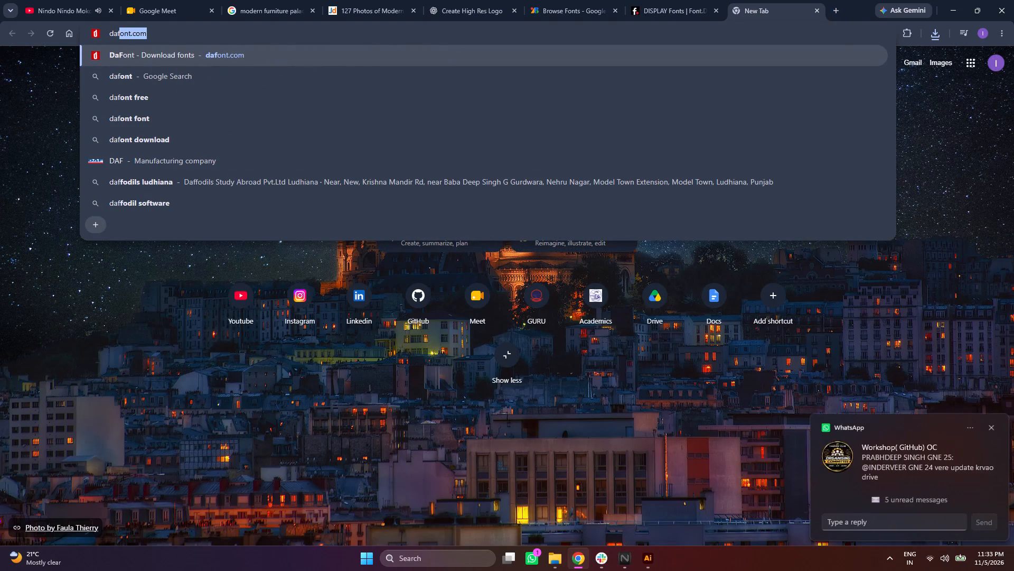
{"action": "key", "text": "Return"}
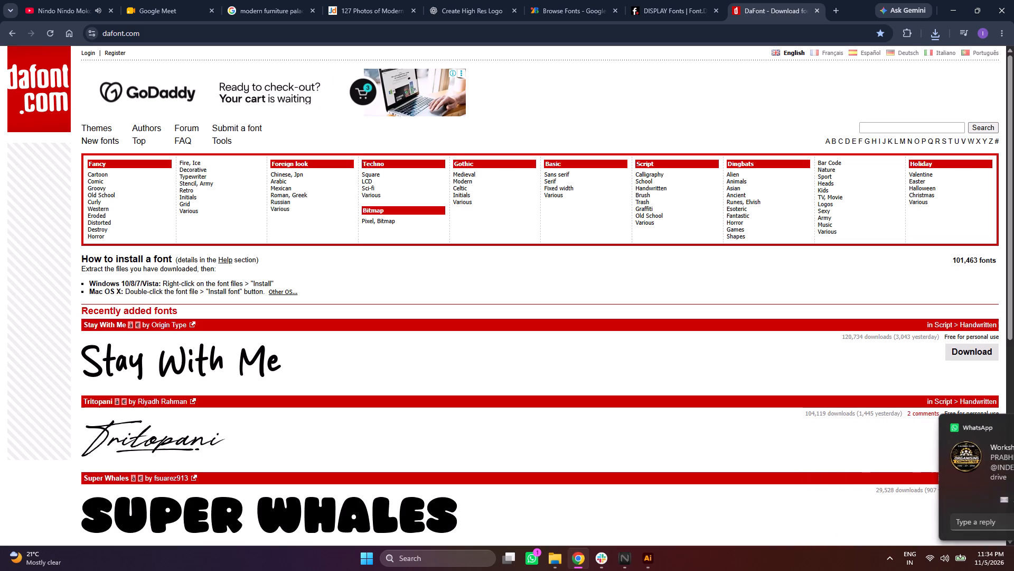
{"action": "left_click", "coordinate": [885, 126]}
{"action": "left_click", "coordinate": [740, 134]}
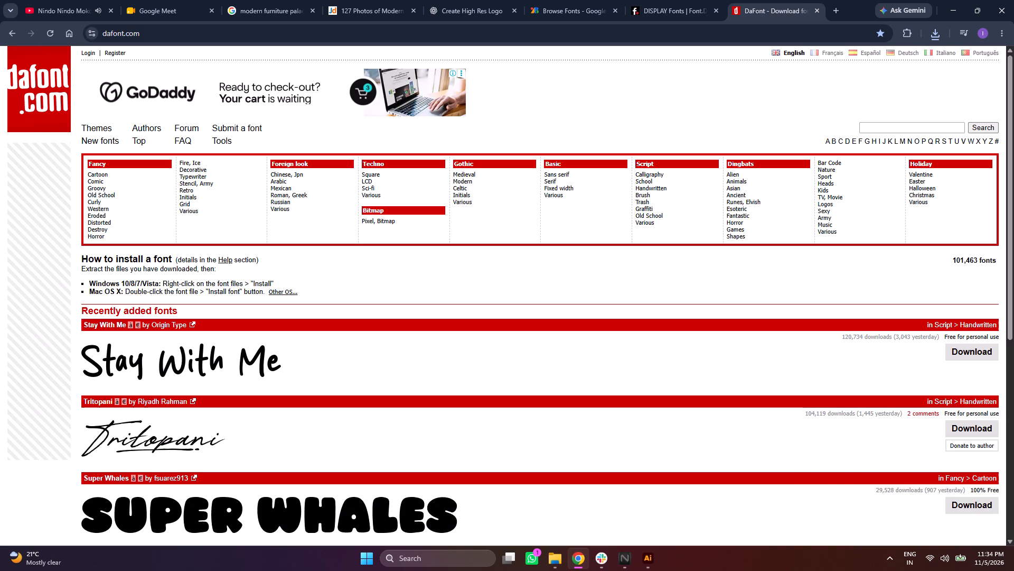
{"action": "scroll", "coordinate": [391, 196], "scroll_direction": "down", "scroll_amount": 9}
{"action": "scroll", "coordinate": [393, 198], "scroll_direction": "up", "scroll_amount": 14}
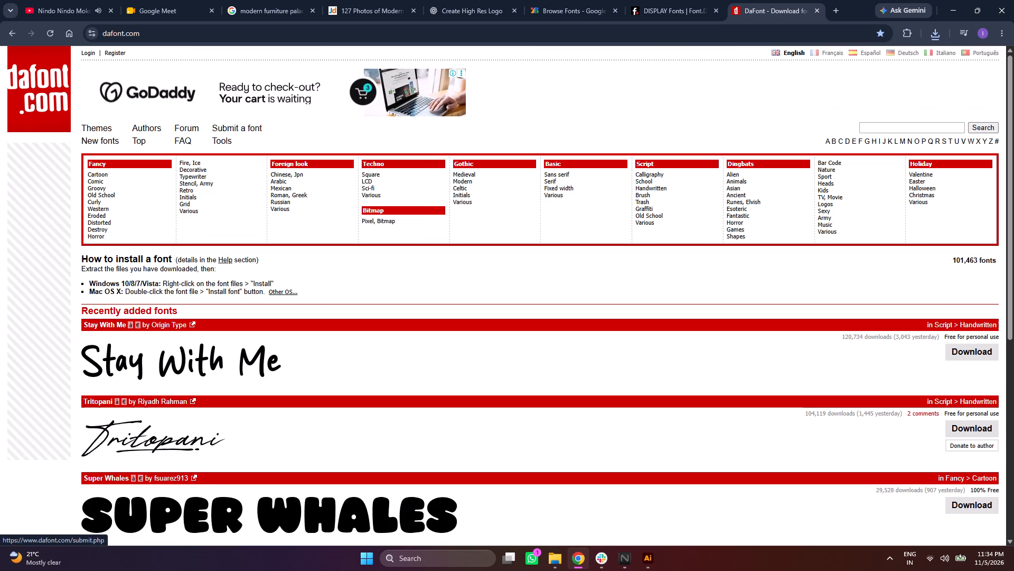
Browse dafont's Techno > Square and Fancy > Cartoon categories and the rest of font.download's Display page for alternative heading fonts.
{"action": "scroll", "coordinate": [211, 106], "scroll_direction": "up", "scroll_amount": 6}
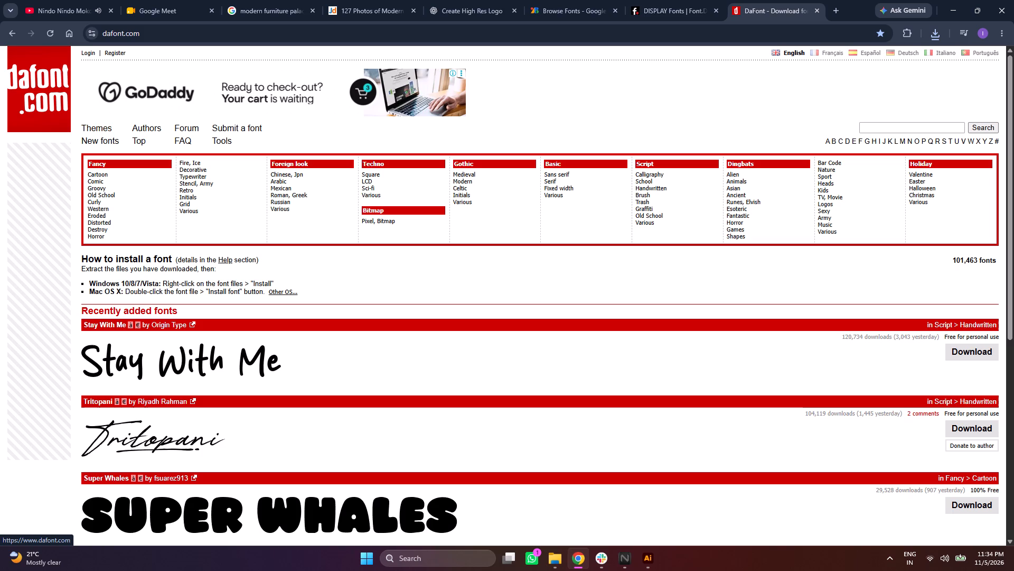
{"action": "left_click", "coordinate": [27, 91]}
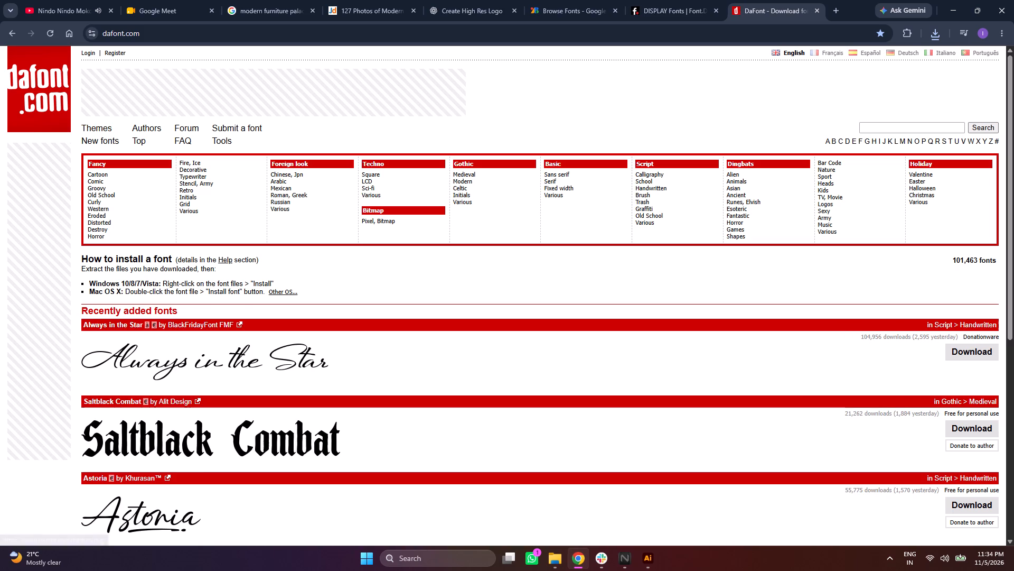
{"action": "left_click", "coordinate": [938, 129]}
{"action": "left_click", "coordinate": [475, 286]}
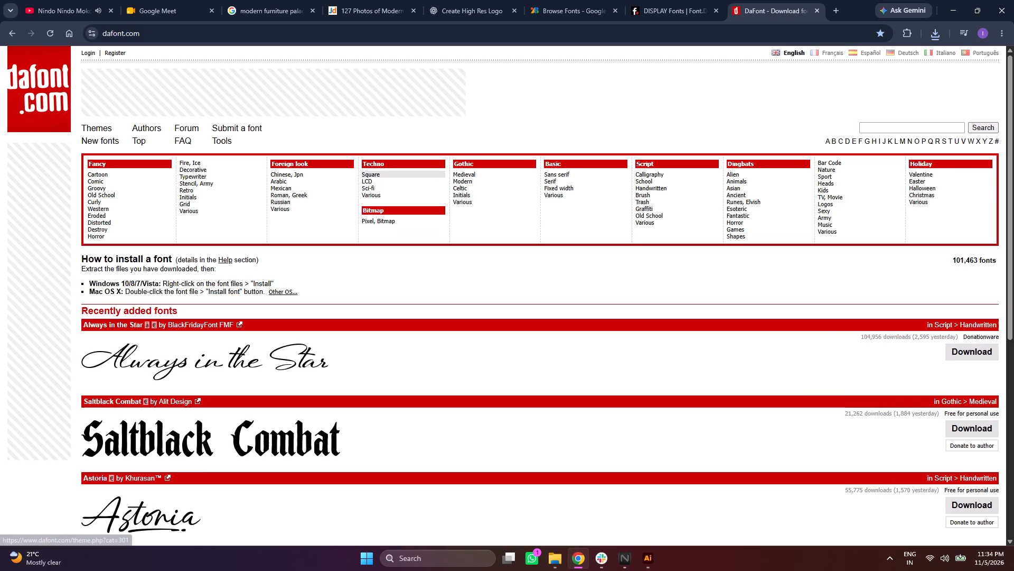
{"action": "left_click", "coordinate": [374, 174]}
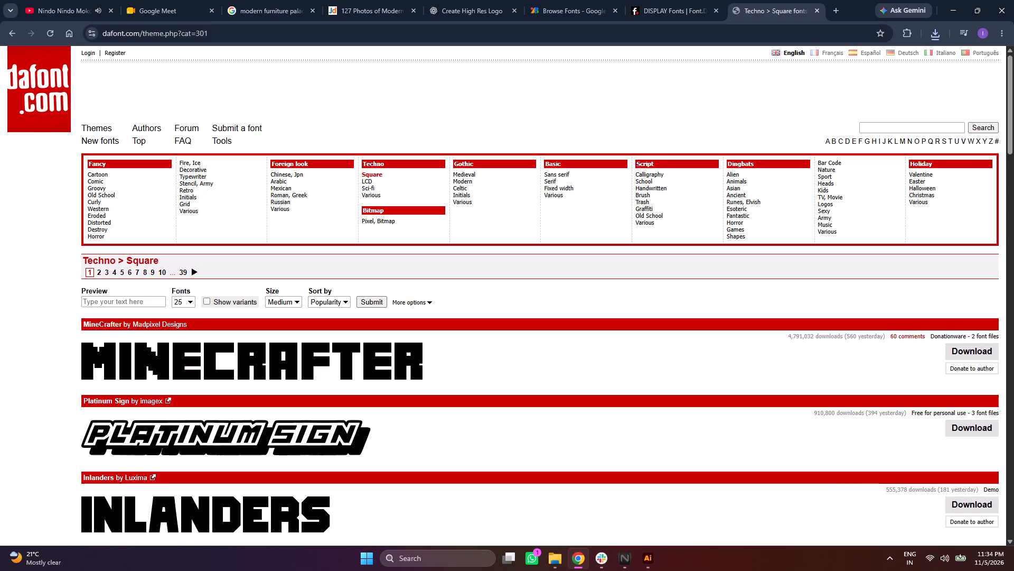
{"action": "left_click", "coordinate": [382, 174]}
{"action": "left_click", "coordinate": [769, 92]}
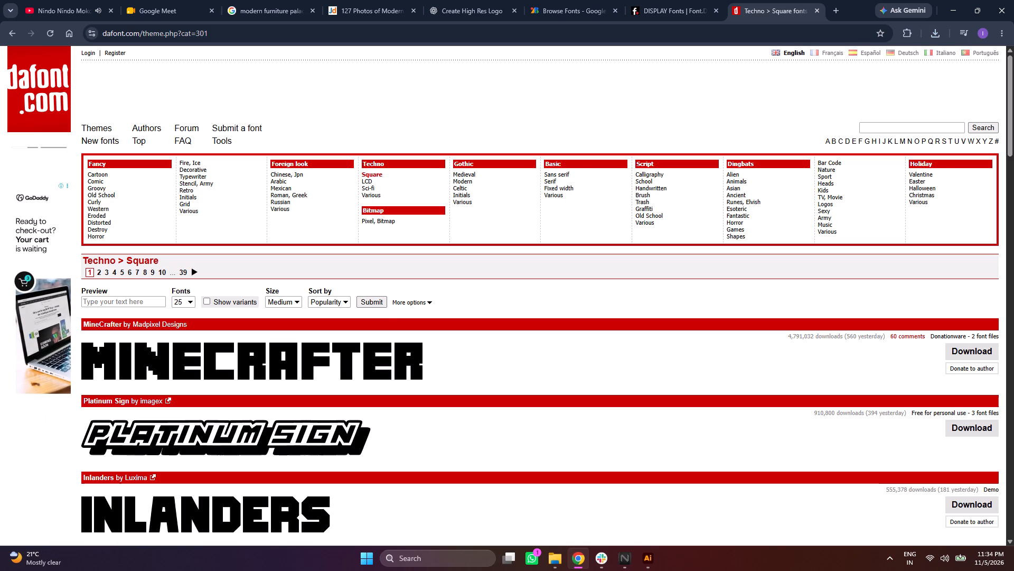
{"action": "left_click", "coordinate": [120, 176]}
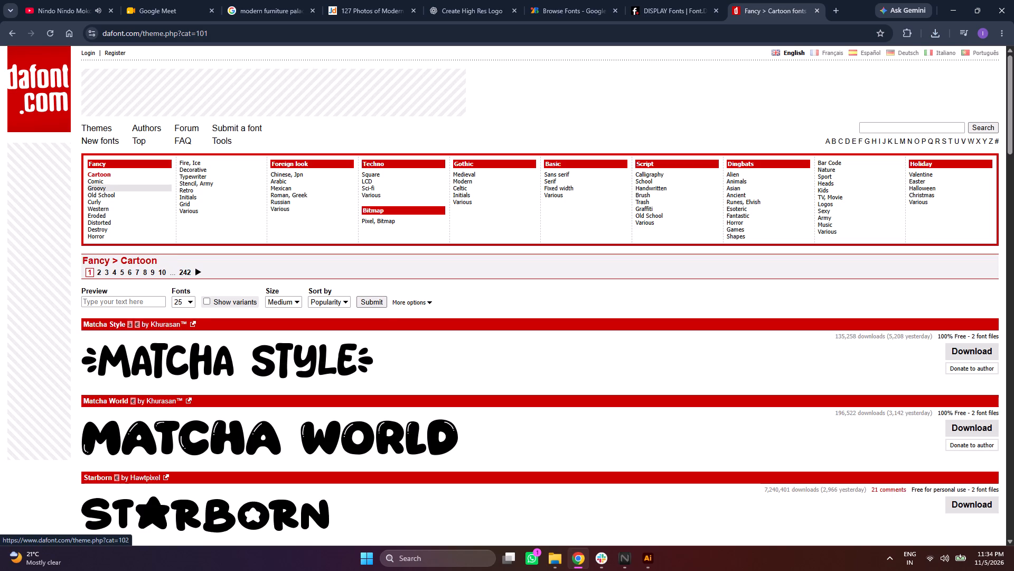
{"action": "left_click", "coordinate": [689, 0]}
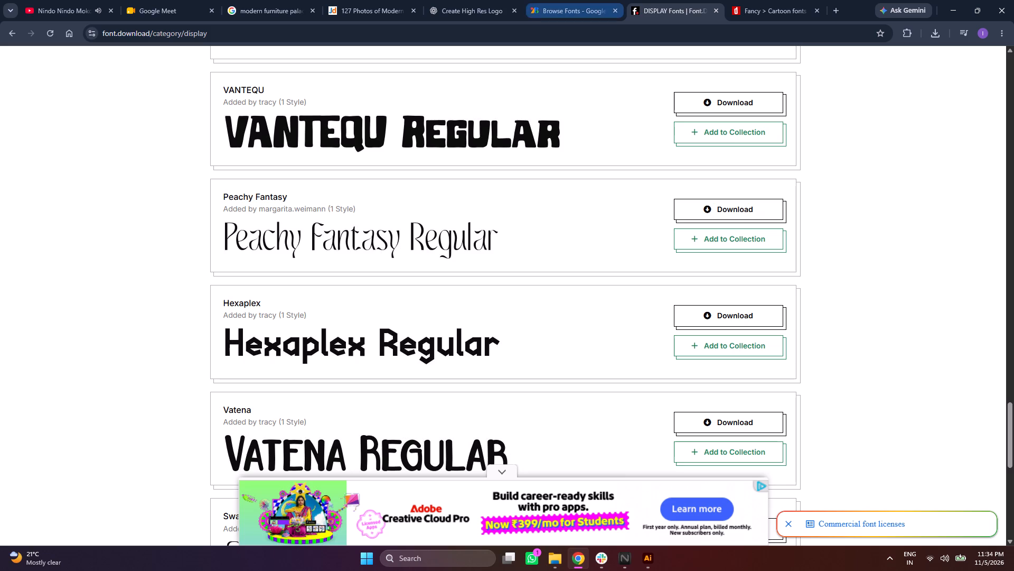
{"action": "scroll", "coordinate": [502, 267], "scroll_direction": "down", "scroll_amount": 7}
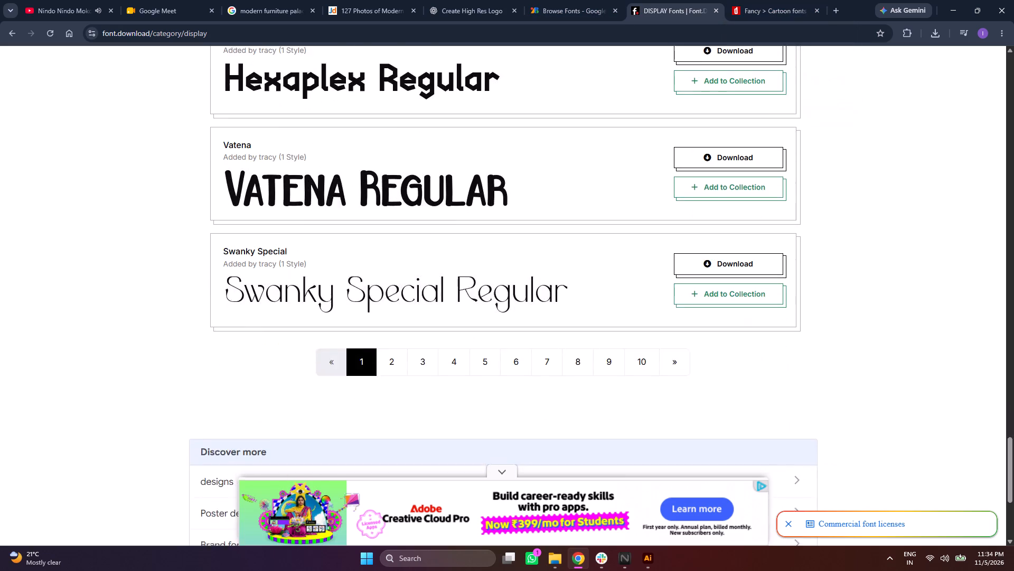
{"action": "scroll", "coordinate": [502, 260], "scroll_direction": "down", "scroll_amount": 4}
Open the downloaded bauhaus-93 archive in File Explorer and install its Bauhaus 93 Regular font file.
{"action": "left_click", "coordinate": [938, 34]}
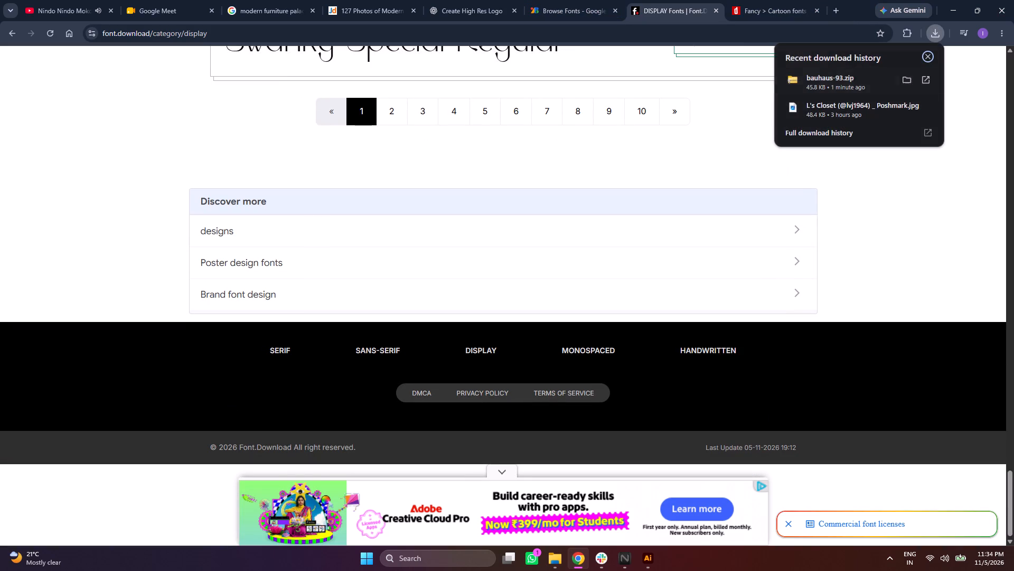
{"action": "left_click", "coordinate": [916, 77]}
{"action": "left_click", "coordinate": [912, 78]}
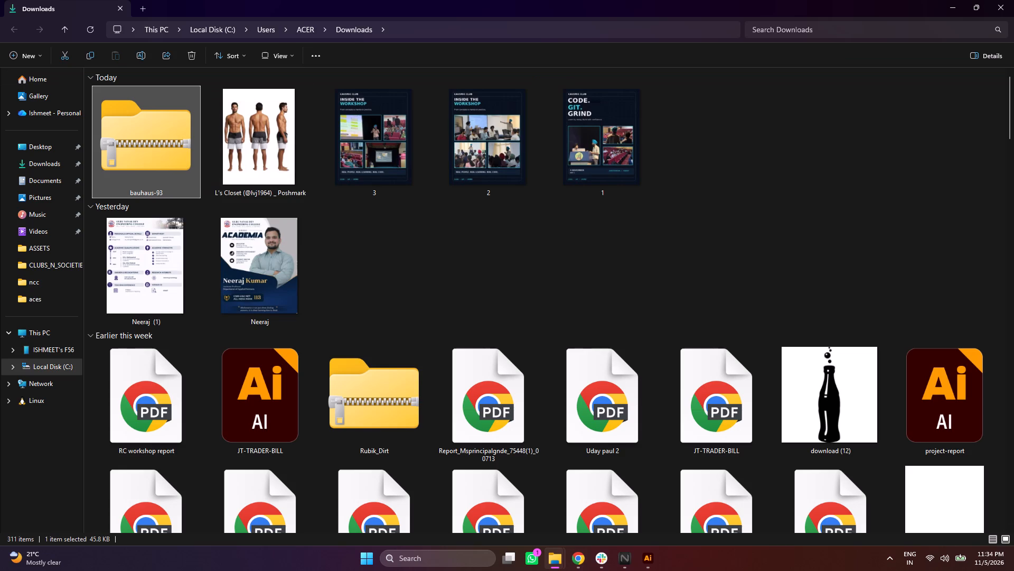
{"action": "double_click", "coordinate": [185, 155]}
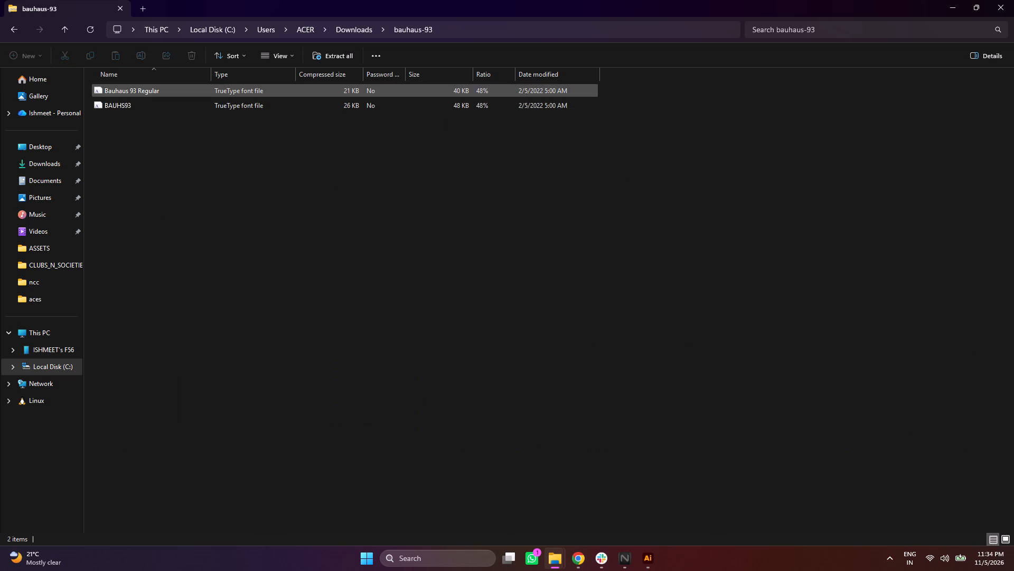
{"action": "double_click", "coordinate": [194, 95]}
{"action": "left_click", "coordinate": [123, 84]}
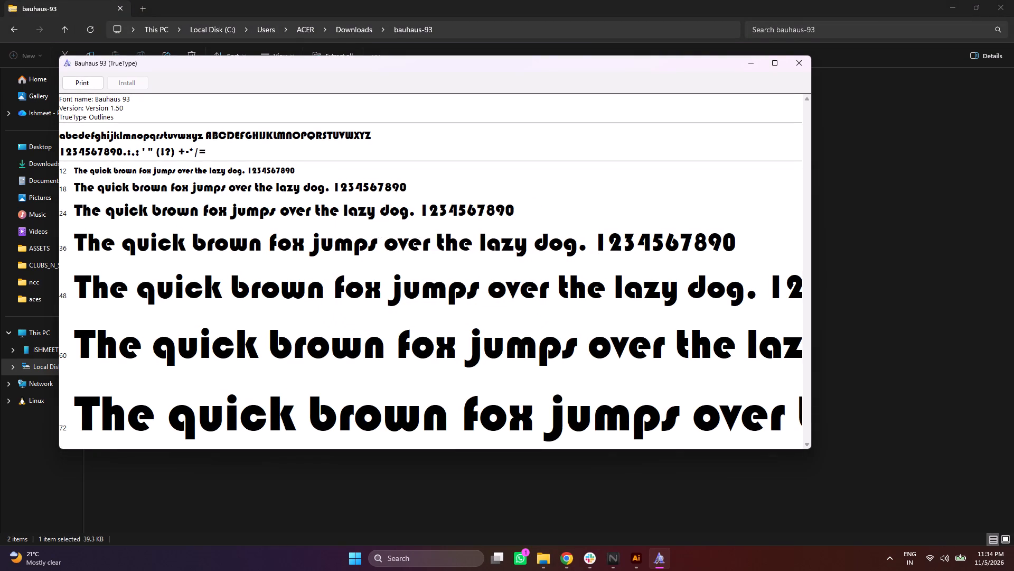
Look briefly at the Illustrator document and return to font.download's Display category page in Chrome.
{"action": "left_click", "coordinate": [642, 565]}
{"action": "scroll", "coordinate": [630, 514], "scroll_direction": "down", "scroll_amount": 2}
{"action": "left_click", "coordinate": [568, 559]}
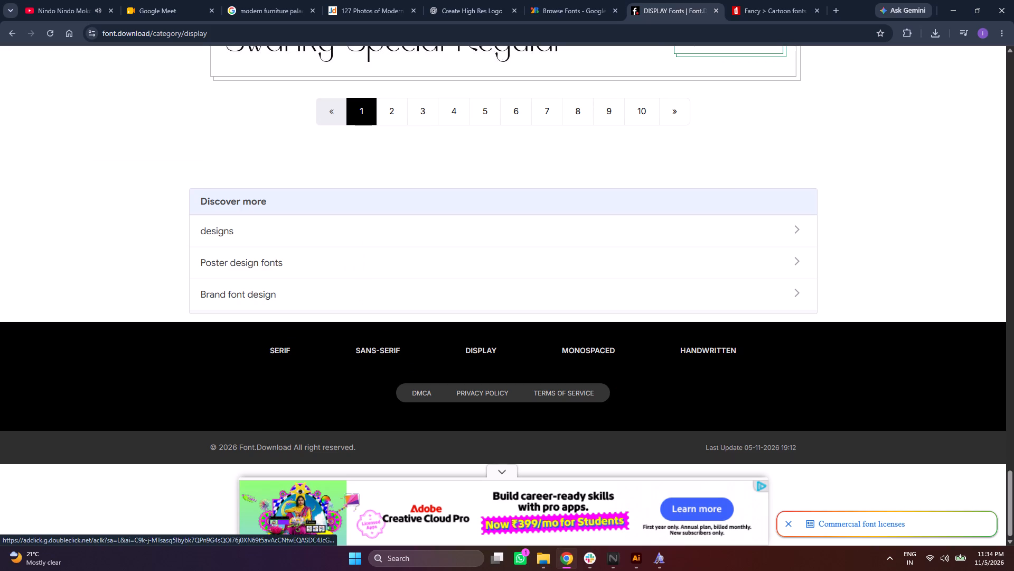
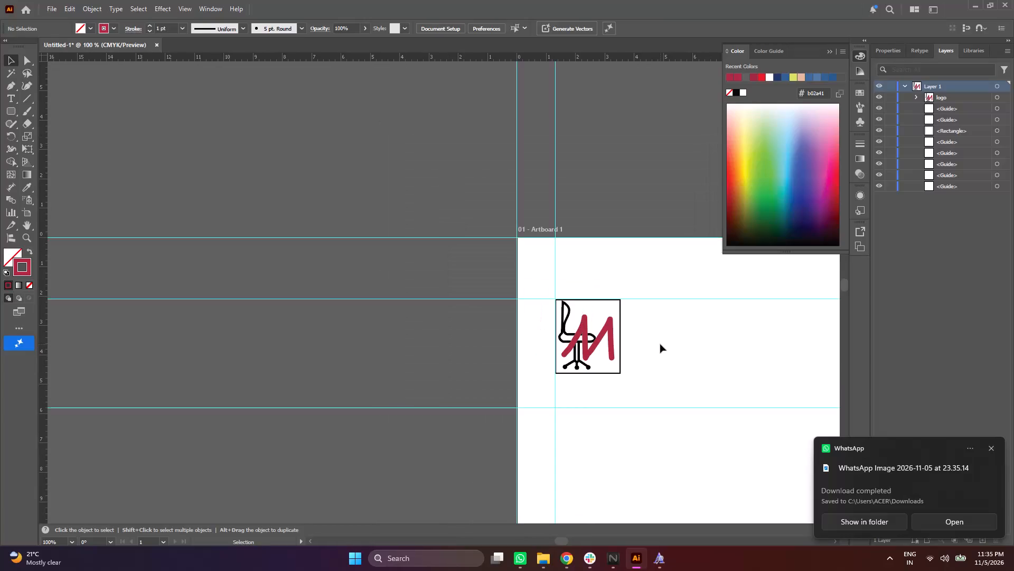
Add a horizontal ruler guide across the upper part of the logo and set its Y position to 2.4 cm.
{"action": "scroll", "coordinate": [660, 344], "scroll_direction": "down", "scroll_amount": 20, "text": "ctrl"}
{"action": "scroll", "coordinate": [660, 344], "scroll_direction": "down", "scroll_amount": 13, "text": "ctrl"}
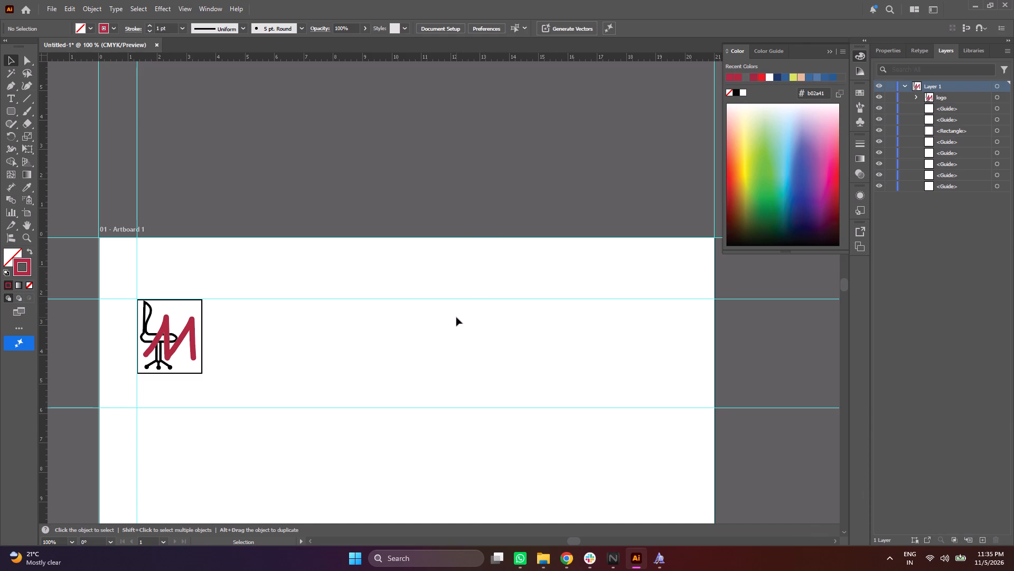
{"action": "scroll", "coordinate": [455, 321], "scroll_direction": "up", "scroll_amount": 2, "text": "ctrl"}
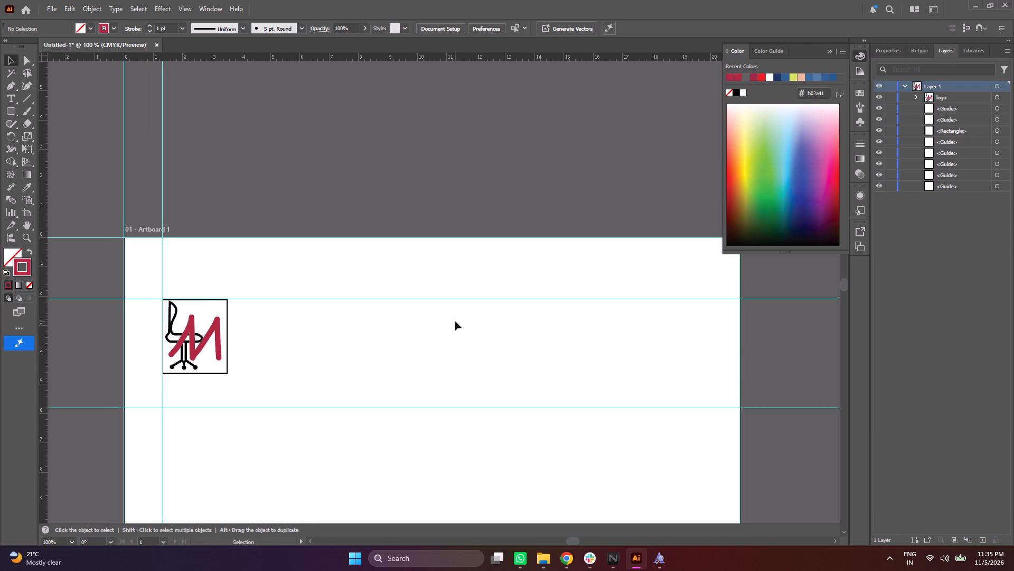
{"action": "scroll", "coordinate": [455, 321], "scroll_direction": "up", "scroll_amount": 1, "text": "alt"}
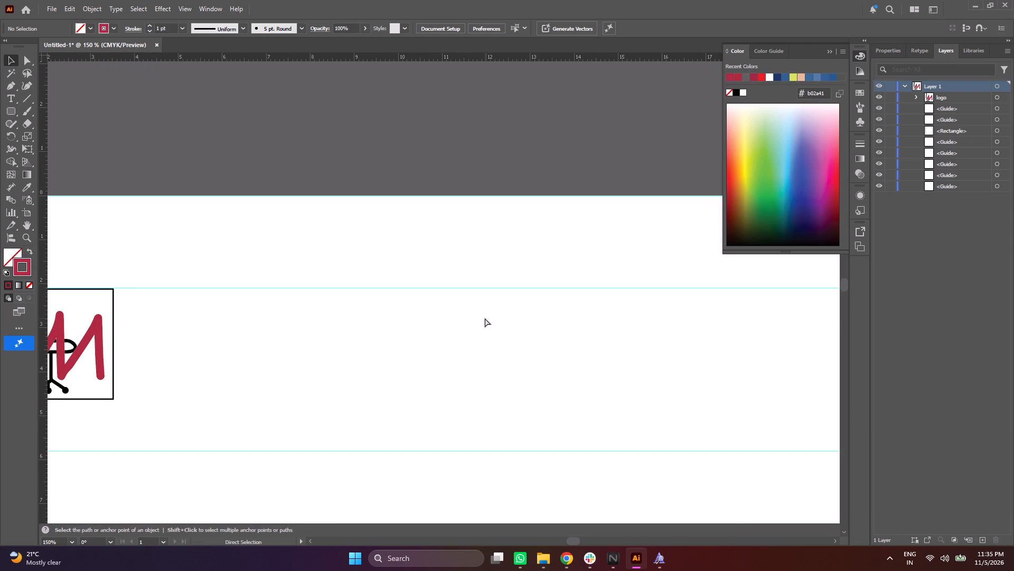
{"action": "scroll", "coordinate": [485, 318], "scroll_direction": "up", "scroll_amount": 4, "text": "ctrl"}
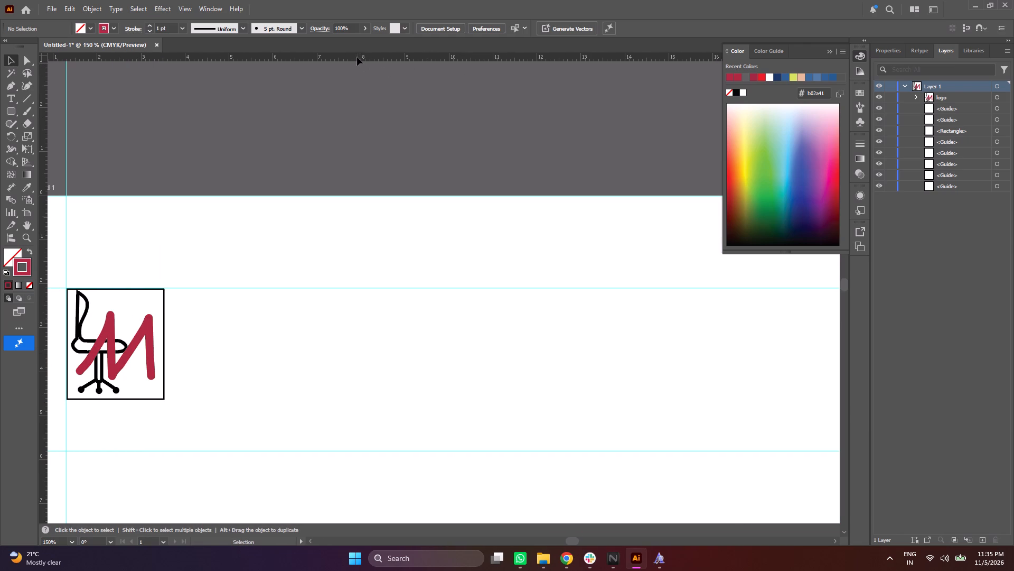
{"action": "left_click_drag", "start_coordinate": [356, 57], "coordinate": [386, 301]}
{"action": "left_click_drag", "start_coordinate": [386, 301], "coordinate": [387, 301]}
{"action": "left_click", "coordinate": [897, 56]}
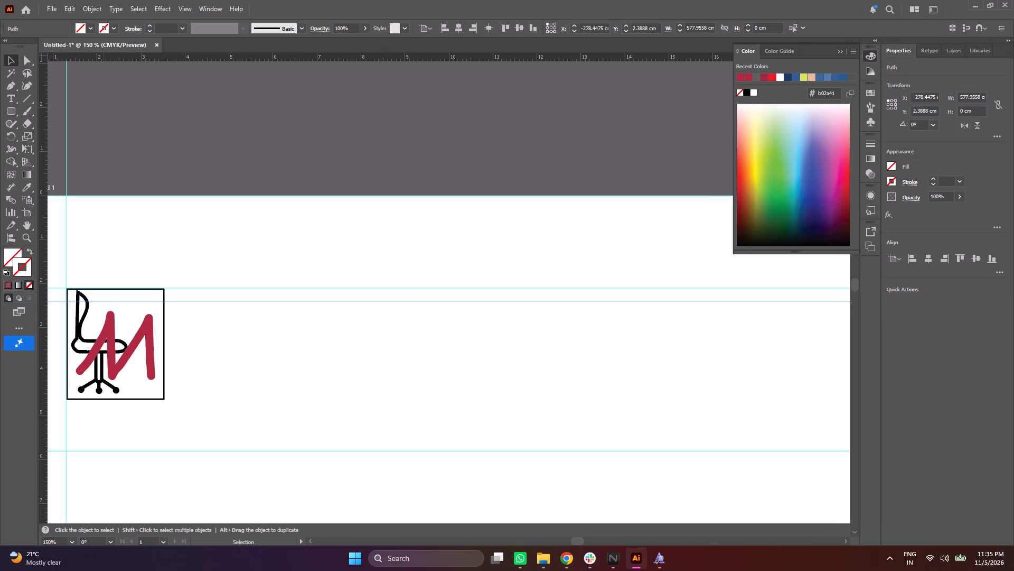
{"action": "double_click", "coordinate": [920, 110]}
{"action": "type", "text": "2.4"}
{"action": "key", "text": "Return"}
Add a horizontal guide across the logo and set its Y position to 3.1 cm.
{"action": "left_click", "coordinate": [471, 121]}
{"action": "left_click_drag", "start_coordinate": [499, 61], "coordinate": [506, 116]}
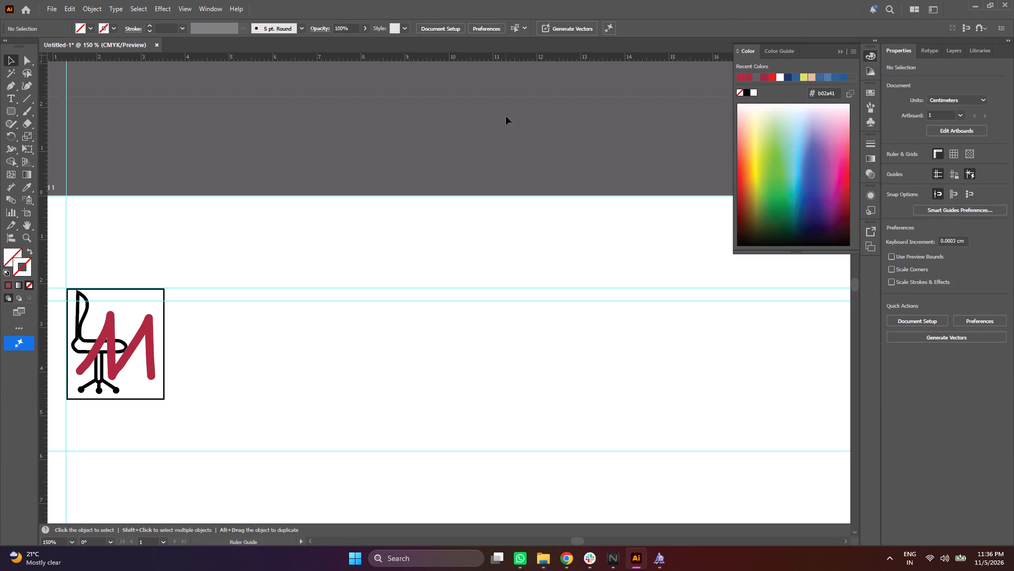
{"action": "left_click_drag", "start_coordinate": [506, 116], "coordinate": [506, 342]}
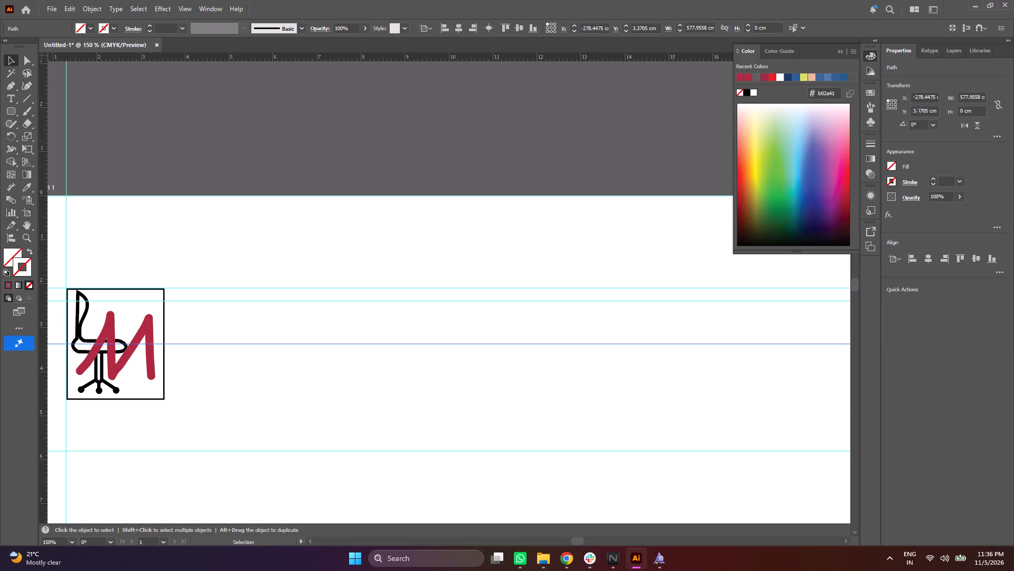
{"action": "left_click", "coordinate": [917, 118]}
{"action": "double_click", "coordinate": [917, 109]}
{"action": "type", "text": "3.1"}
{"action": "key", "text": "Return"}
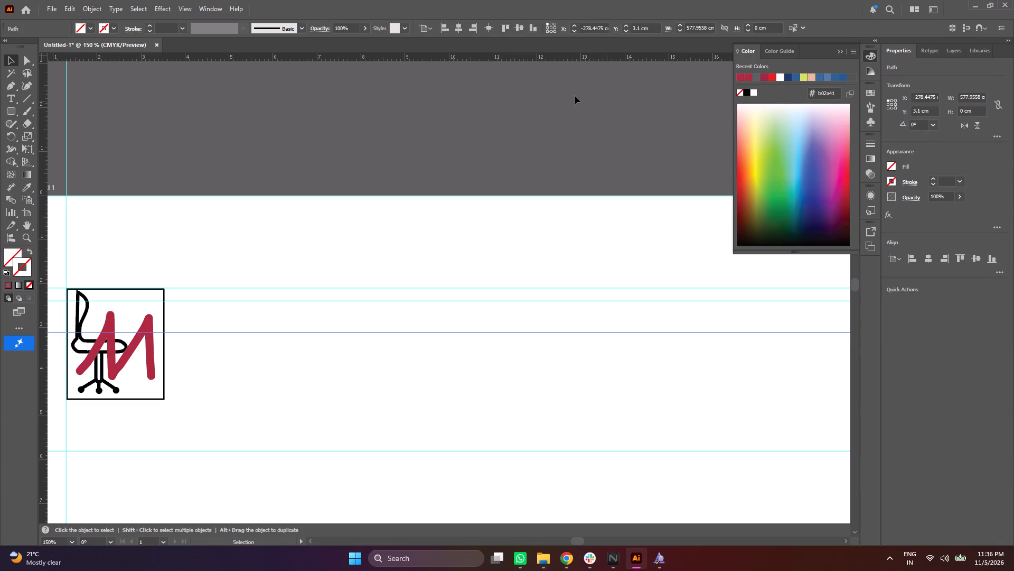
{"action": "left_click", "coordinate": [524, 106]}
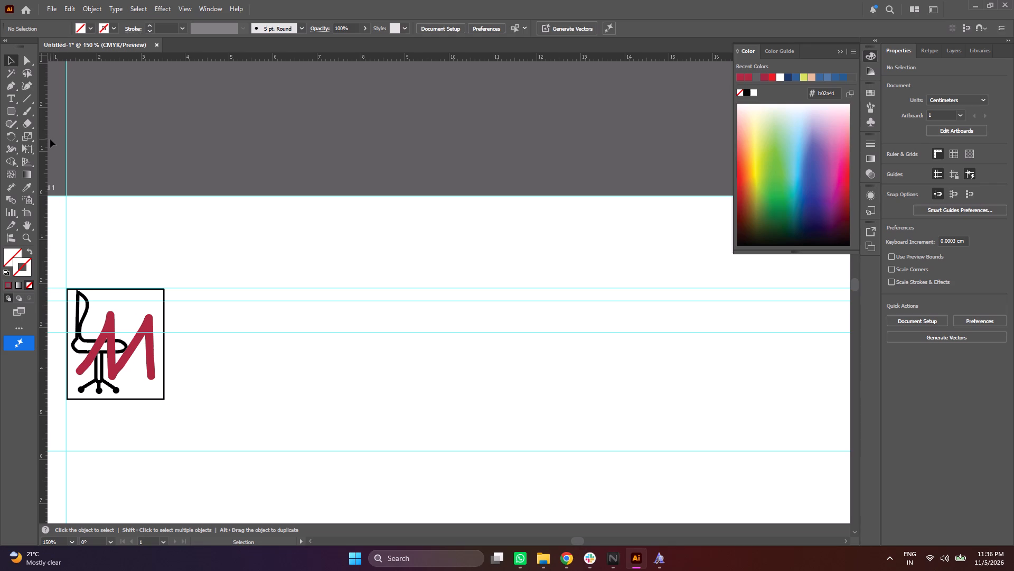
Add a vertical guide near the artboard's right edge and set its X position to 19 cm.
{"action": "scroll", "coordinate": [62, 145], "scroll_direction": "down", "scroll_amount": 1, "text": "alt"}
{"action": "scroll", "coordinate": [167, 89], "scroll_direction": "up", "scroll_amount": 1, "text": "alt"}
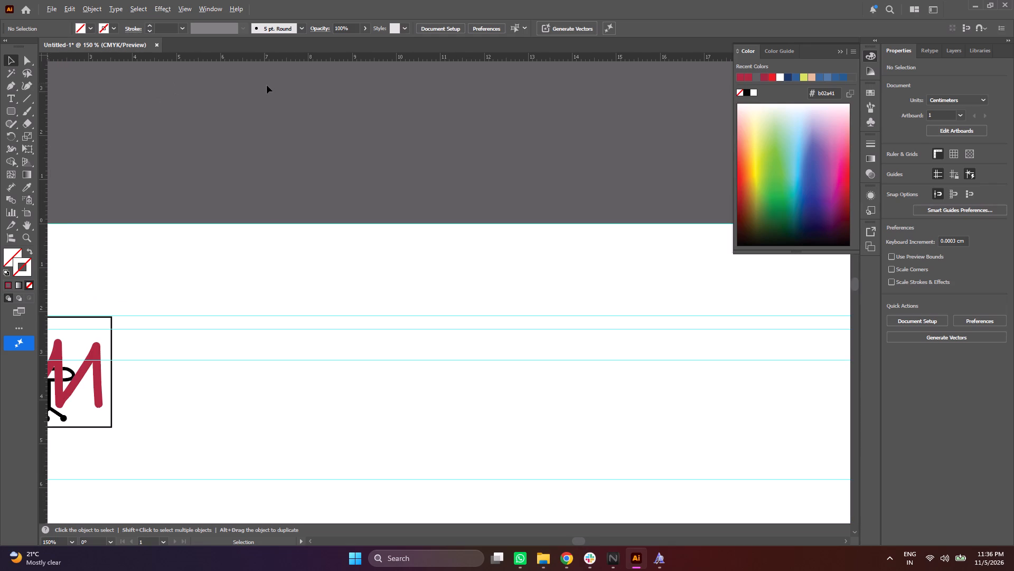
{"action": "scroll", "coordinate": [274, 94], "scroll_direction": "down", "scroll_amount": 20, "text": "ctrl"}
{"action": "scroll", "coordinate": [274, 94], "scroll_direction": "down", "scroll_amount": 1, "text": "ctrl"}
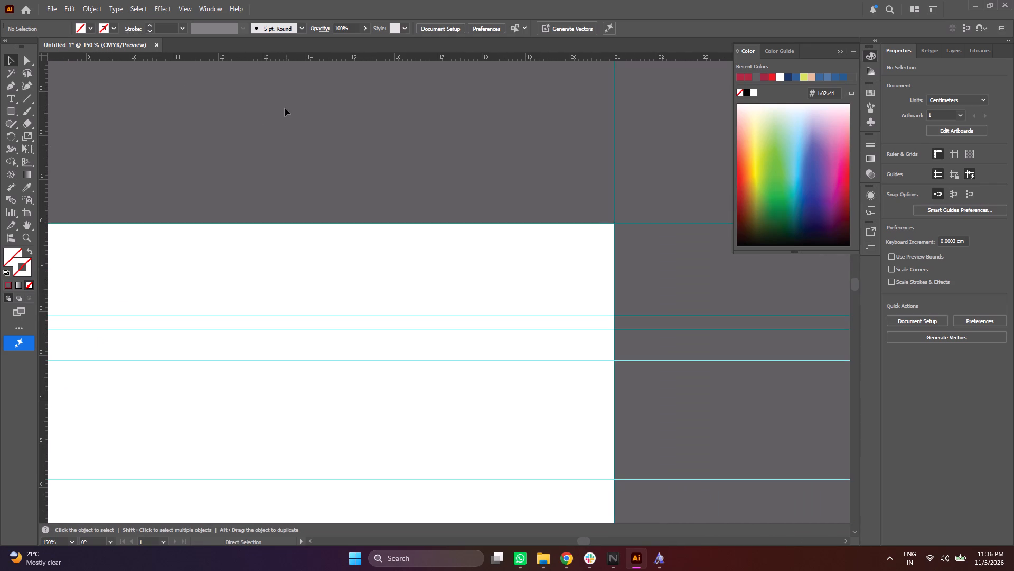
{"action": "left_click_drag", "start_coordinate": [46, 185], "coordinate": [567, 239]}
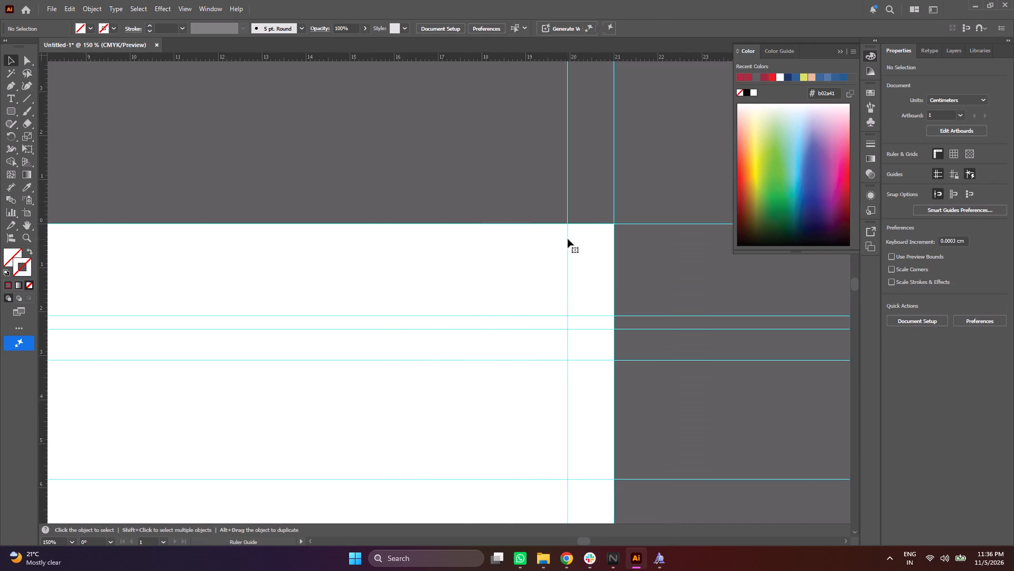
{"action": "double_click", "coordinate": [921, 100]}
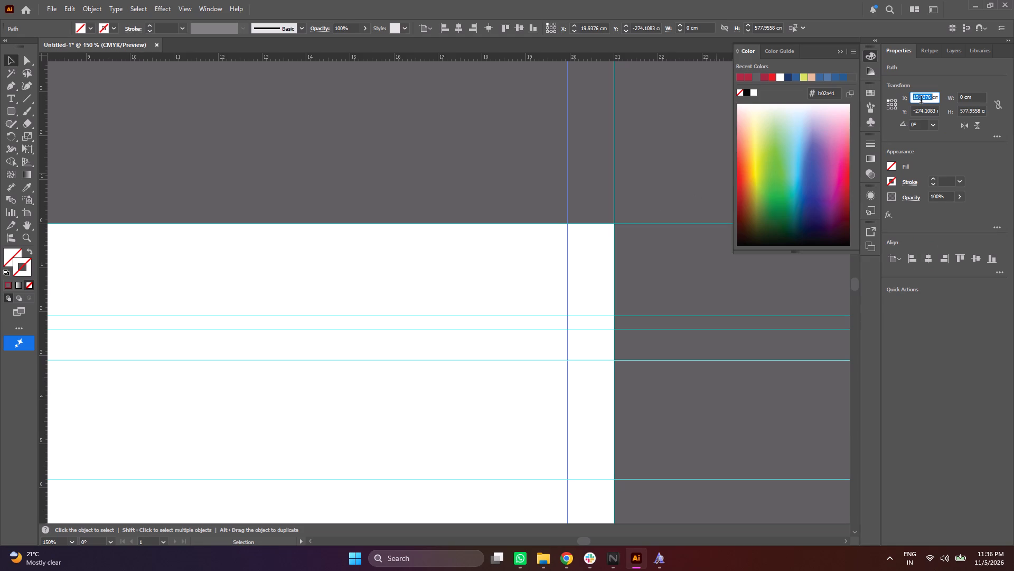
{"action": "type", "text": "19"}
{"action": "key", "text": "Return"}
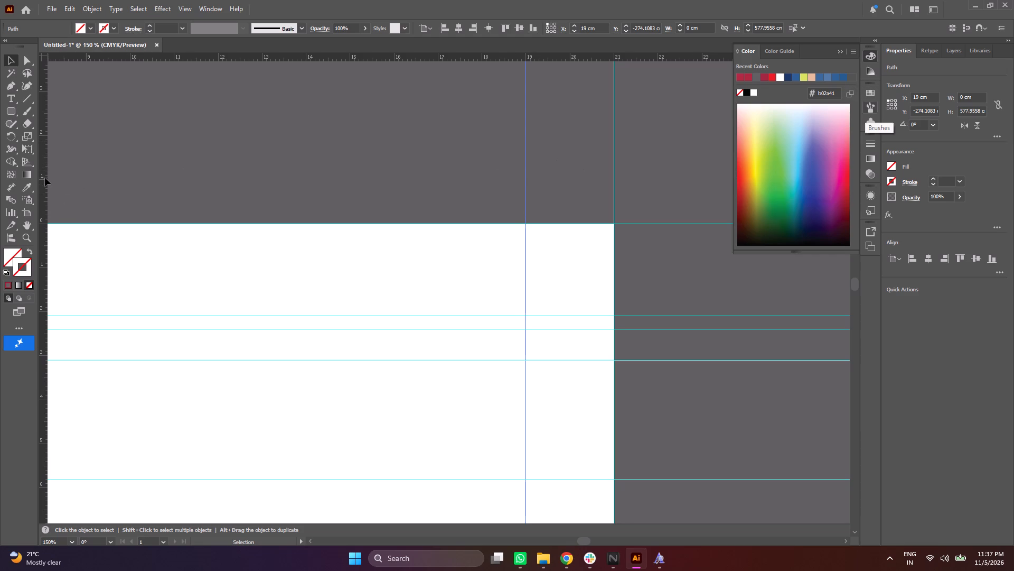
Add another vertical guide for the heading's left boundary and set its X position to 5.7 cm.
{"action": "left_click_drag", "start_coordinate": [40, 175], "coordinate": [107, 182]}
{"action": "double_click", "coordinate": [922, 96]}
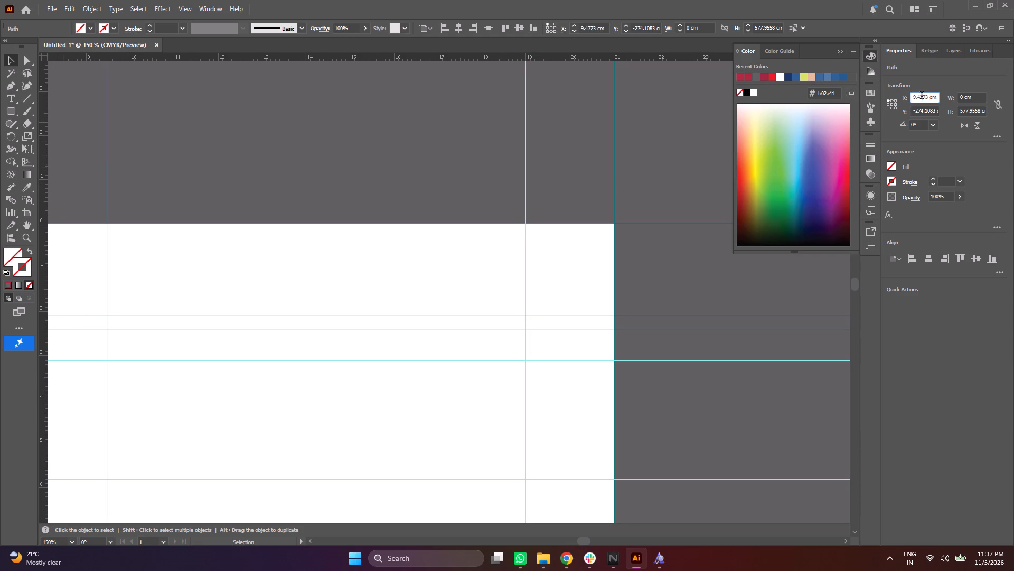
{"action": "type", "text": "5.7"}
{"action": "key", "text": "Return"}
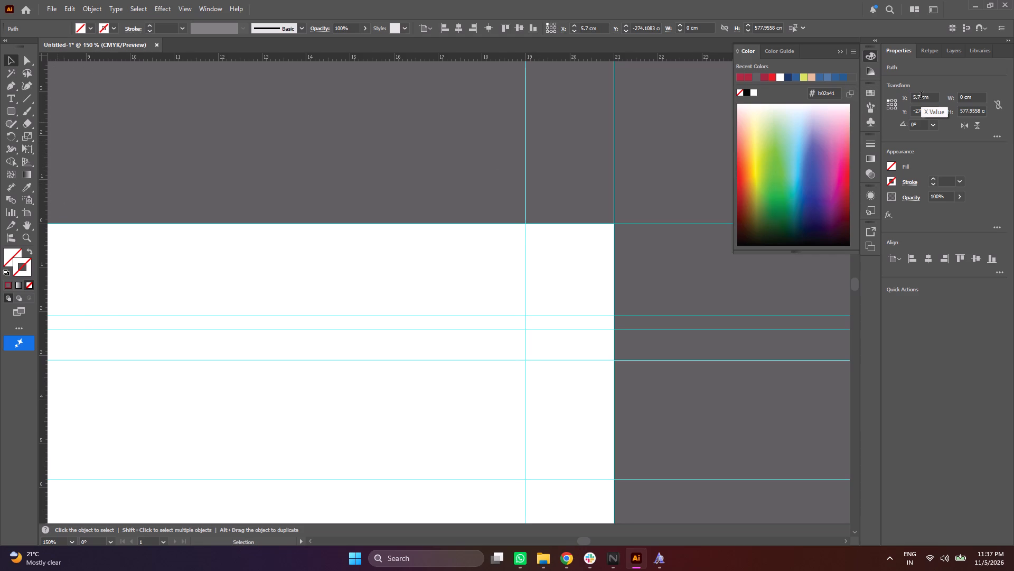
Draw an area text box about 13.3 by 0.7 cm between the 5.7 and 19 cm guides and enter MODERN FURNITURE PALACE.
{"action": "scroll", "coordinate": [392, 312], "scroll_direction": "down", "scroll_amount": 2, "text": "alt"}
{"action": "scroll", "coordinate": [274, 345], "scroll_direction": "up", "scroll_amount": 1, "text": "alt"}
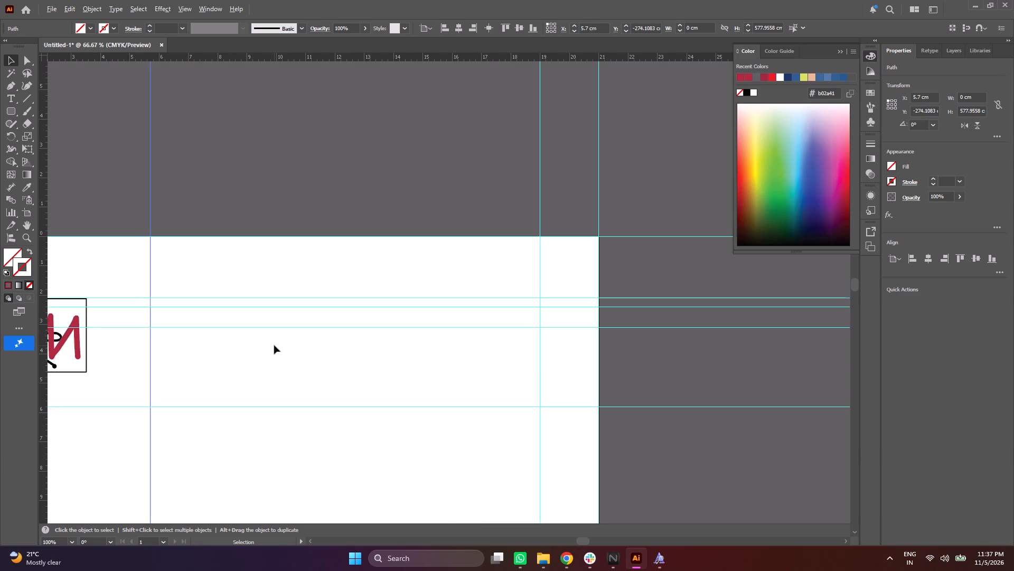
{"action": "scroll", "coordinate": [264, 352], "scroll_direction": "up", "scroll_amount": 7, "text": "ctrl"}
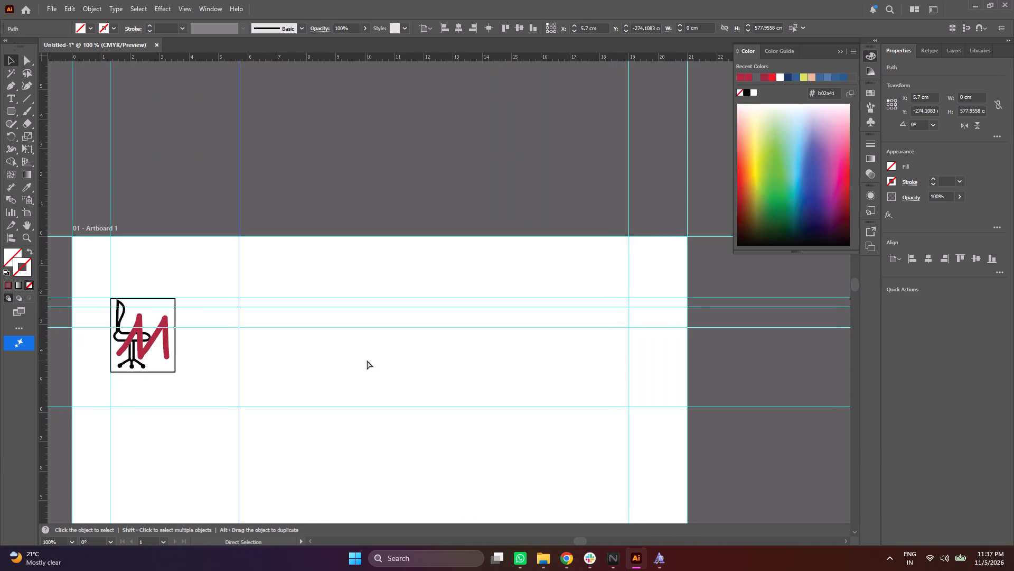
{"action": "scroll", "coordinate": [399, 382], "scroll_direction": "up", "scroll_amount": 1, "text": "alt"}
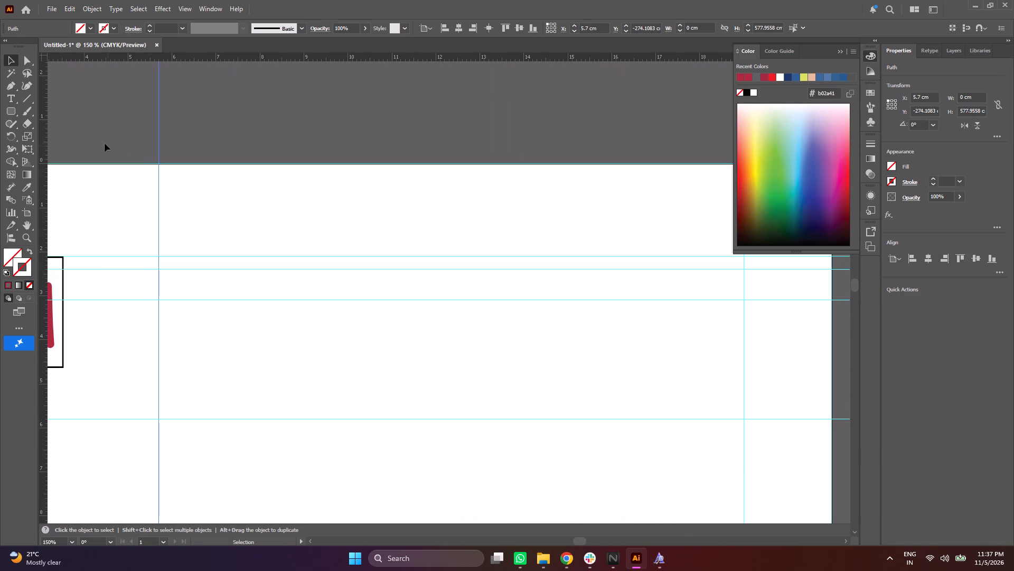
{"action": "left_click", "coordinate": [11, 96]}
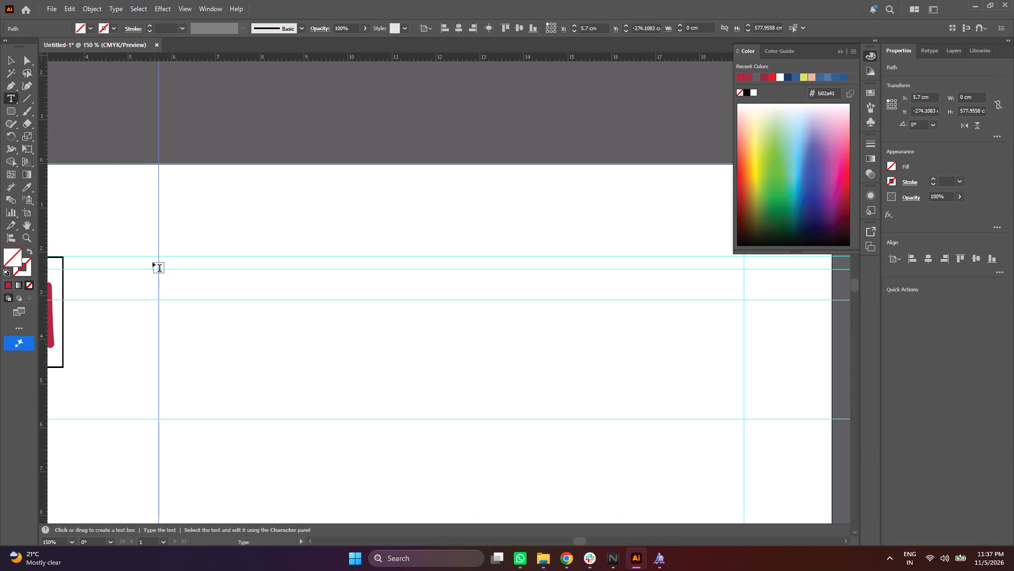
{"action": "left_click_drag", "start_coordinate": [158, 268], "coordinate": [707, 301]}
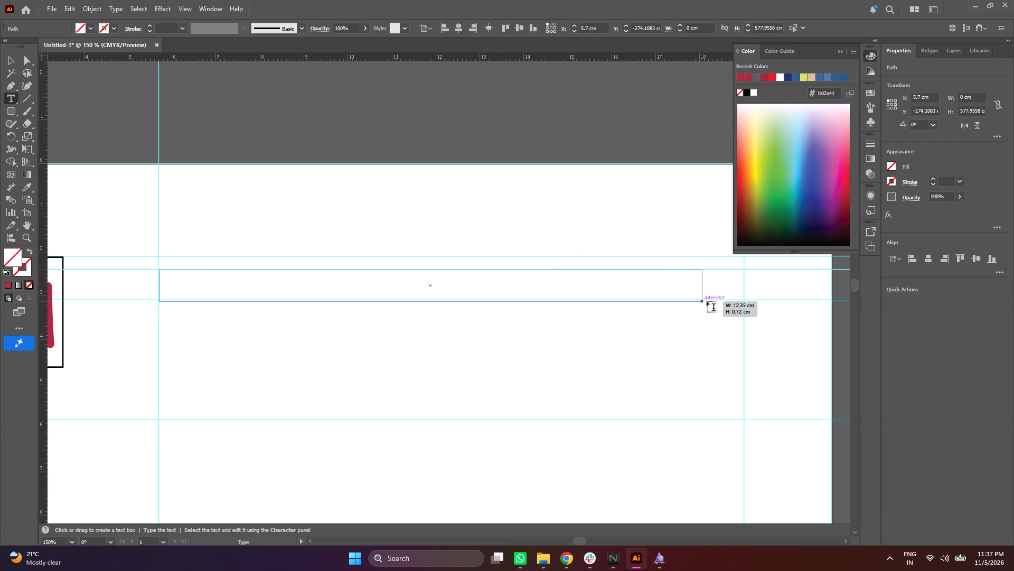
{"action": "left_click_drag", "start_coordinate": [707, 301], "coordinate": [743, 301]}
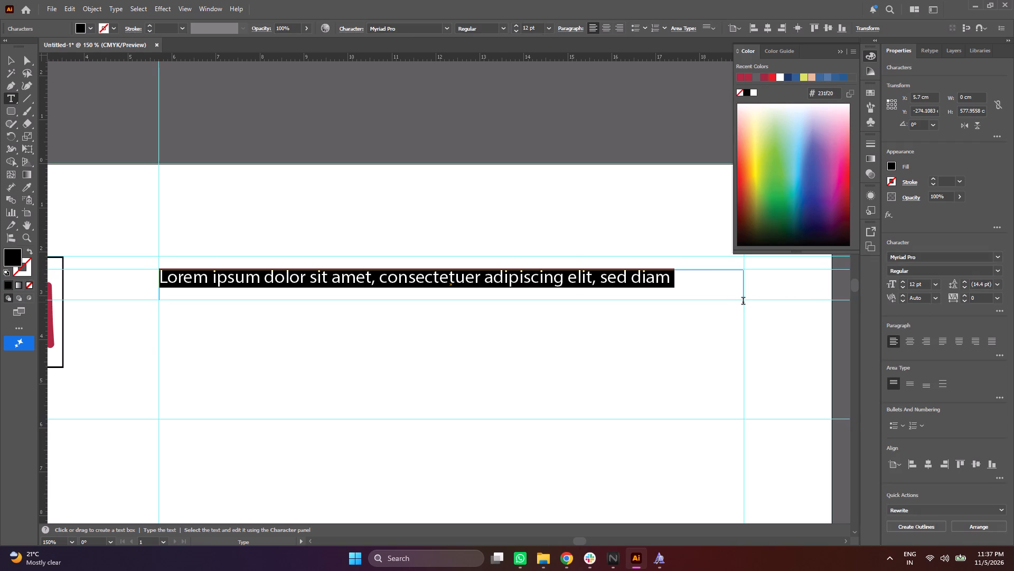
{"action": "key", "text": "m"}
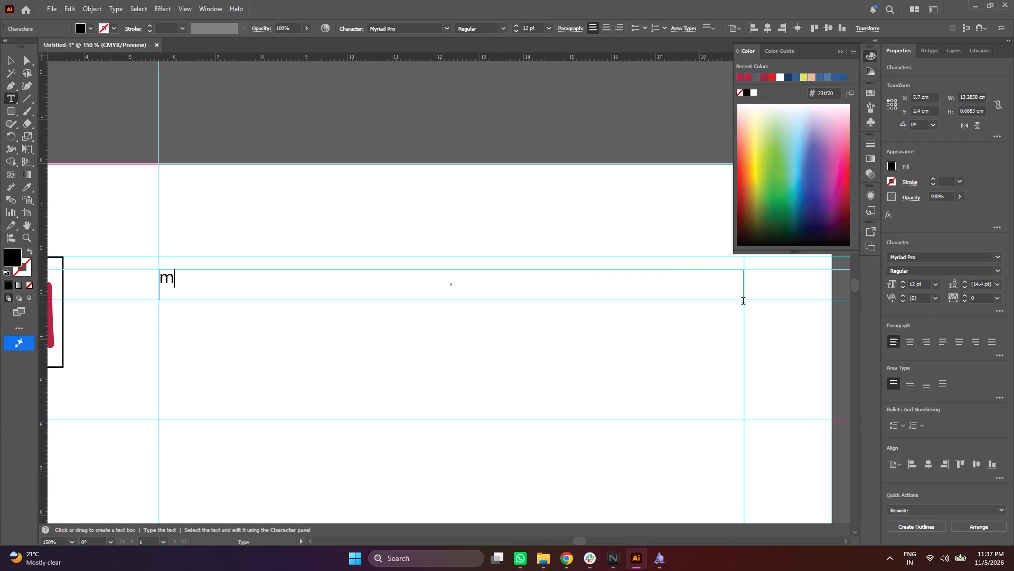
{"action": "type", "text": "MODERN"}
{"action": "key", "text": "space"}
{"action": "type", "text": "FURNITURE PALACE"}
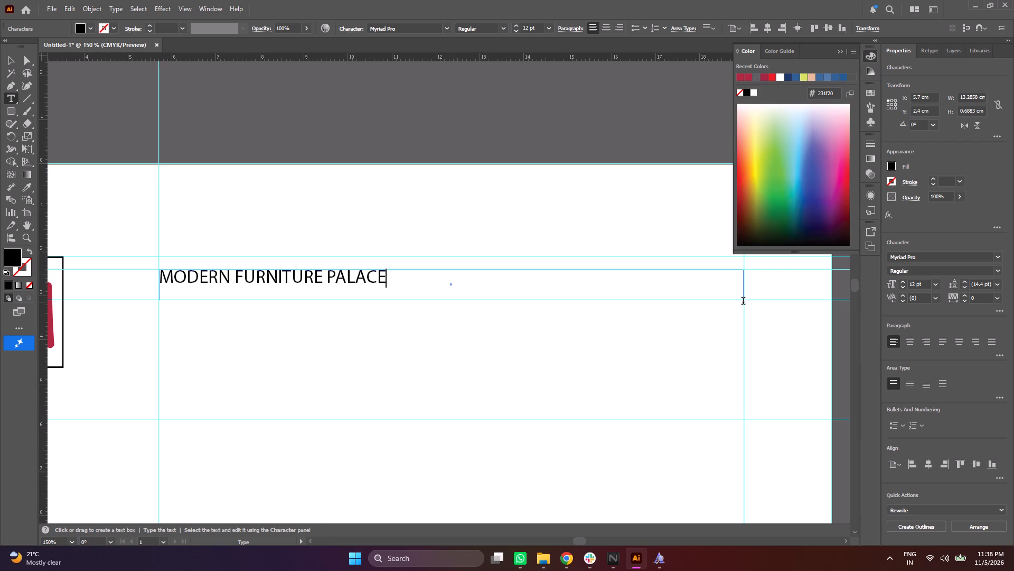
Select the whole heading text and preview it in Bauhaus 93, checking the font name's spelling on the Google Fonts page in Chrome.
{"action": "scroll", "coordinate": [727, 321], "scroll_direction": "up", "scroll_amount": 2, "text": "alt"}
{"action": "scroll", "coordinate": [725, 323], "scroll_direction": "down", "scroll_amount": 2, "text": "alt"}
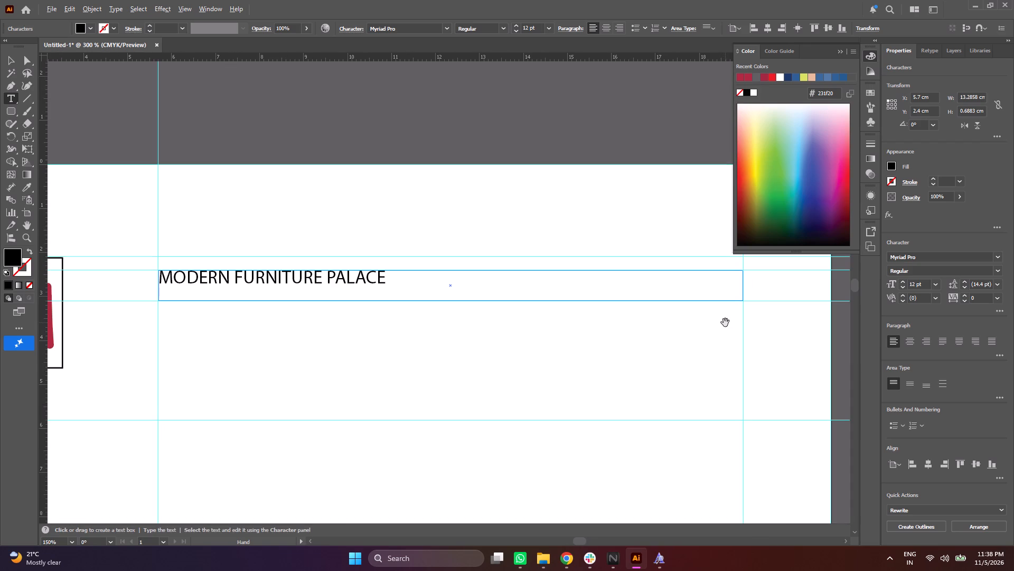
{"action": "key", "text": "ctrl+a"}
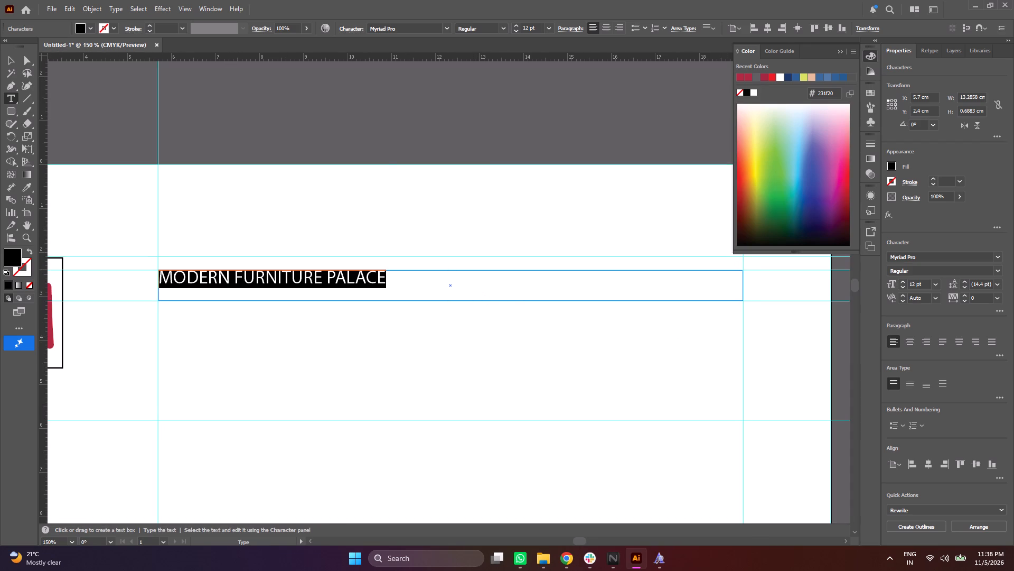
{"action": "left_click", "coordinate": [933, 259]}
{"action": "type", "text": "BA"}
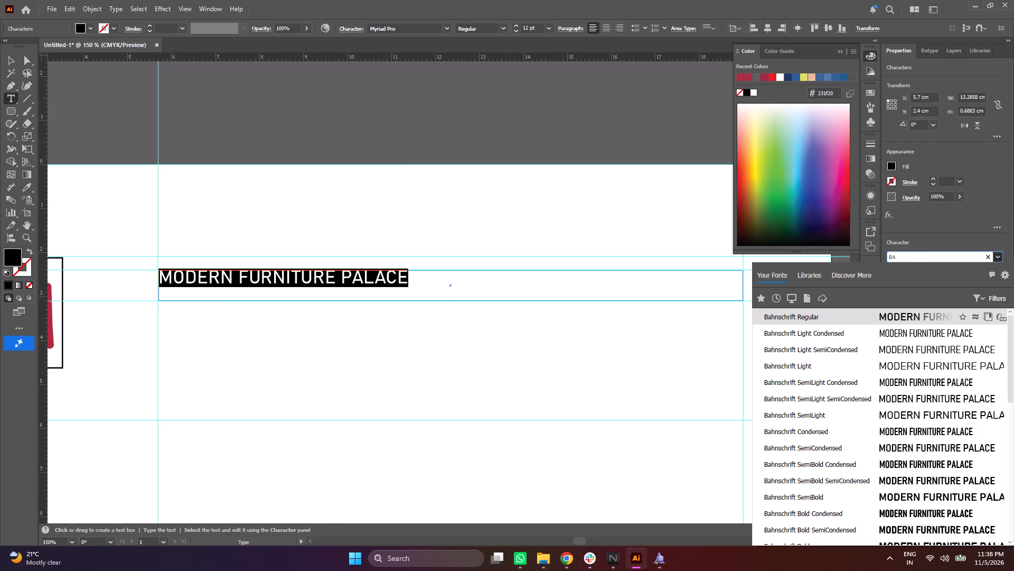
{"action": "type", "text": "HU"}
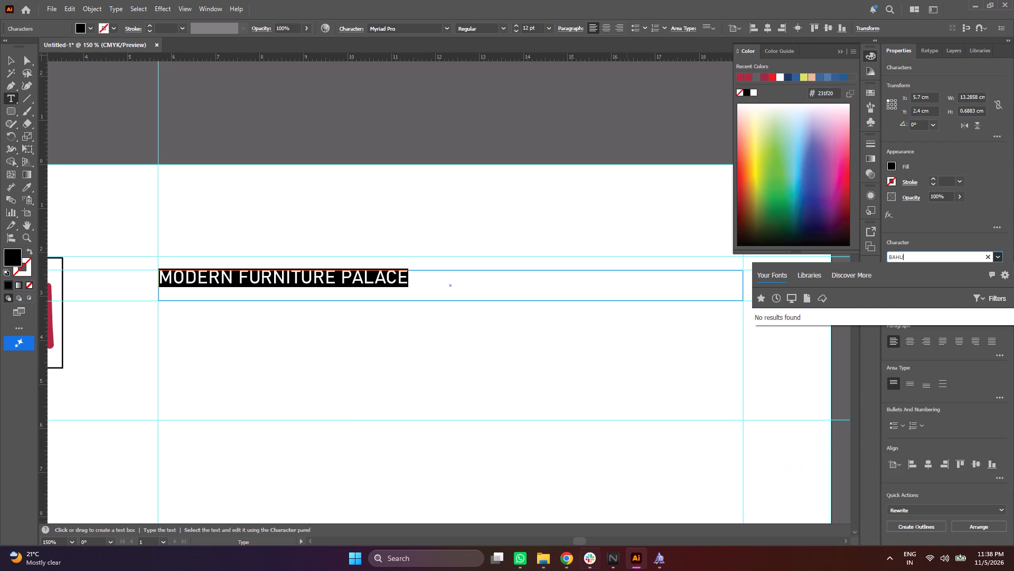
{"action": "left_click", "coordinate": [560, 562]}
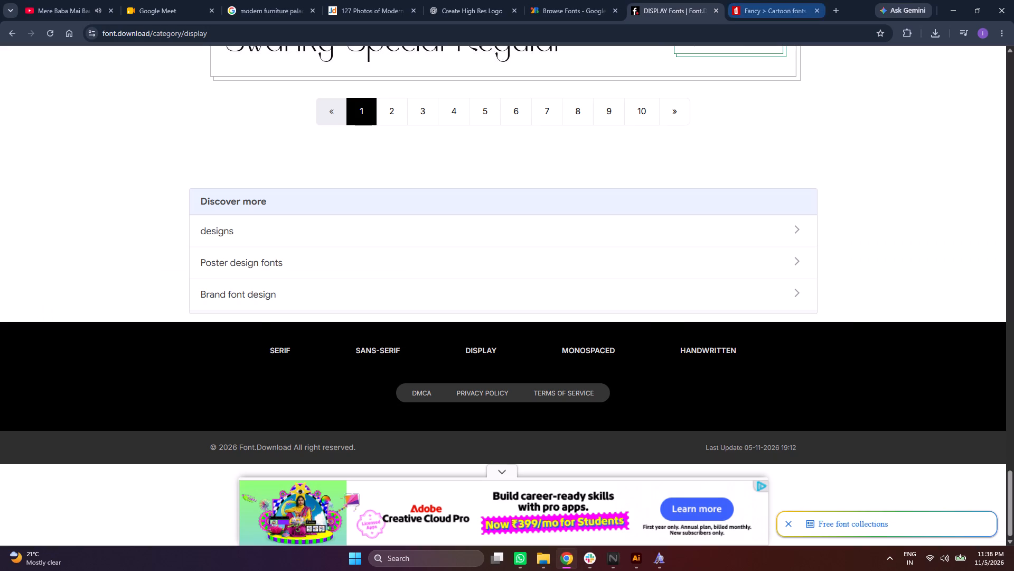
{"action": "left_click", "coordinate": [537, 0]}
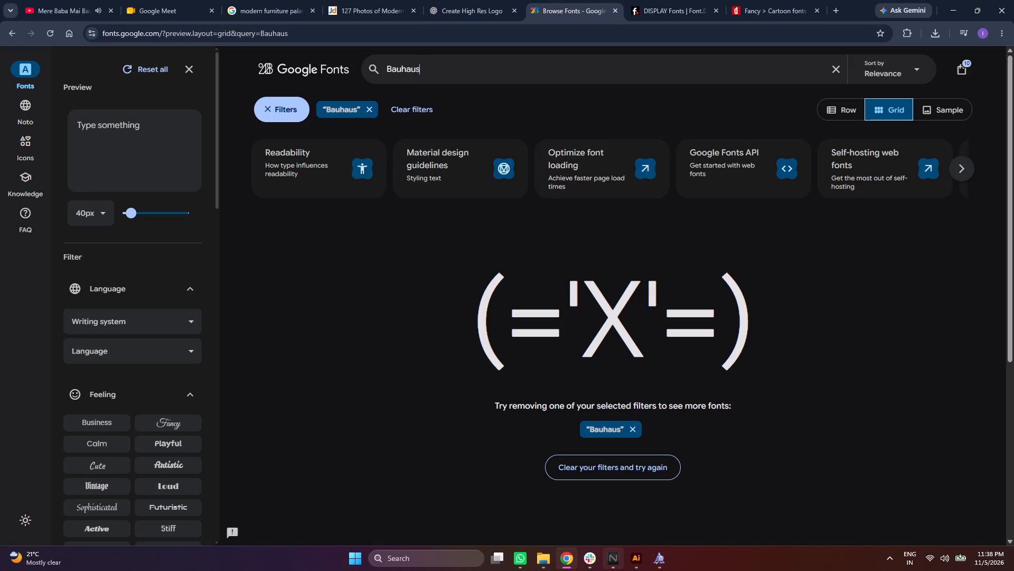
{"action": "left_click", "coordinate": [638, 567]}
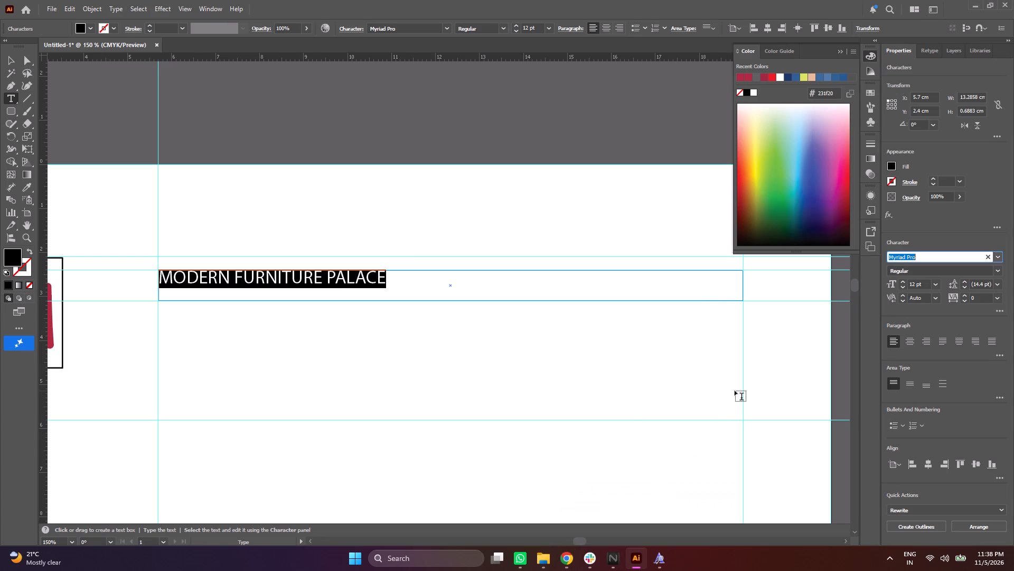